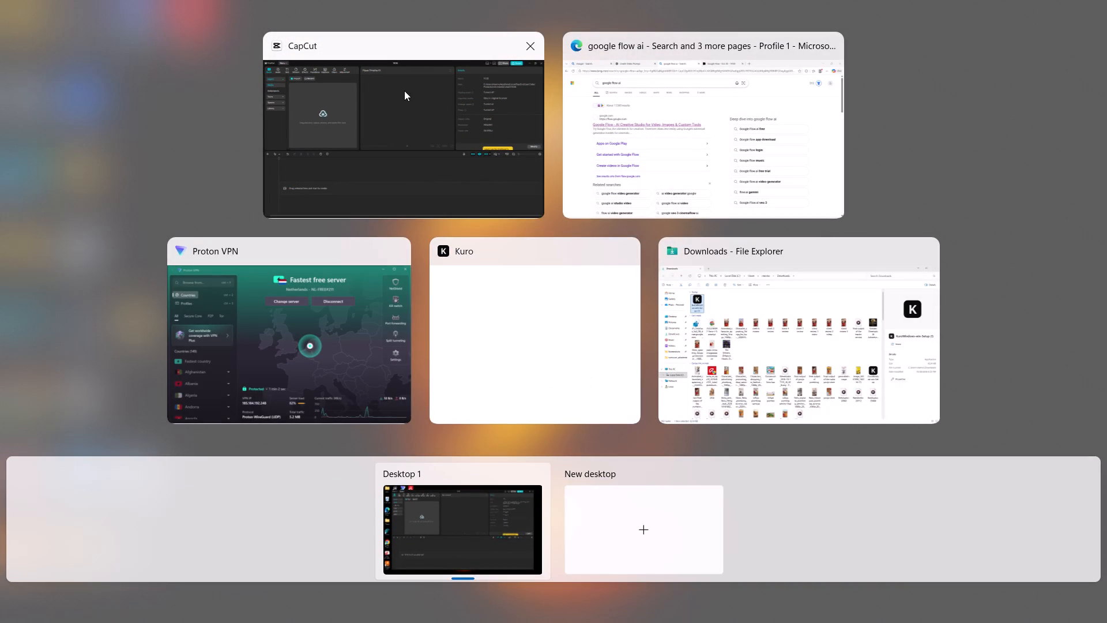
{"action": "left_click", "coordinate": [404, 91]}
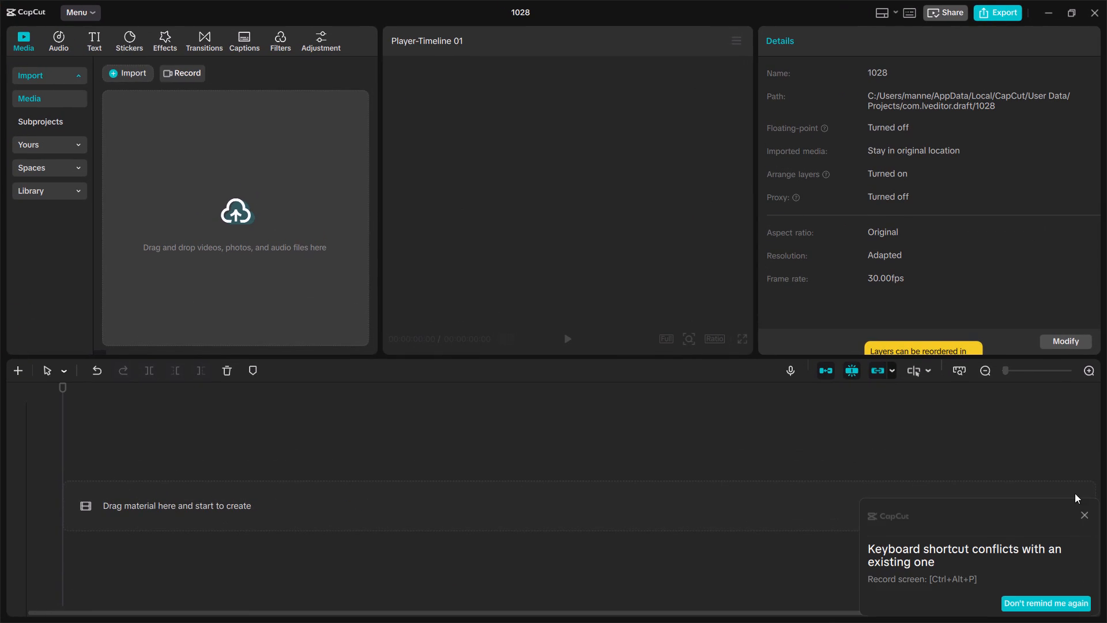
{"action": "left_click", "coordinate": [1086, 517]}
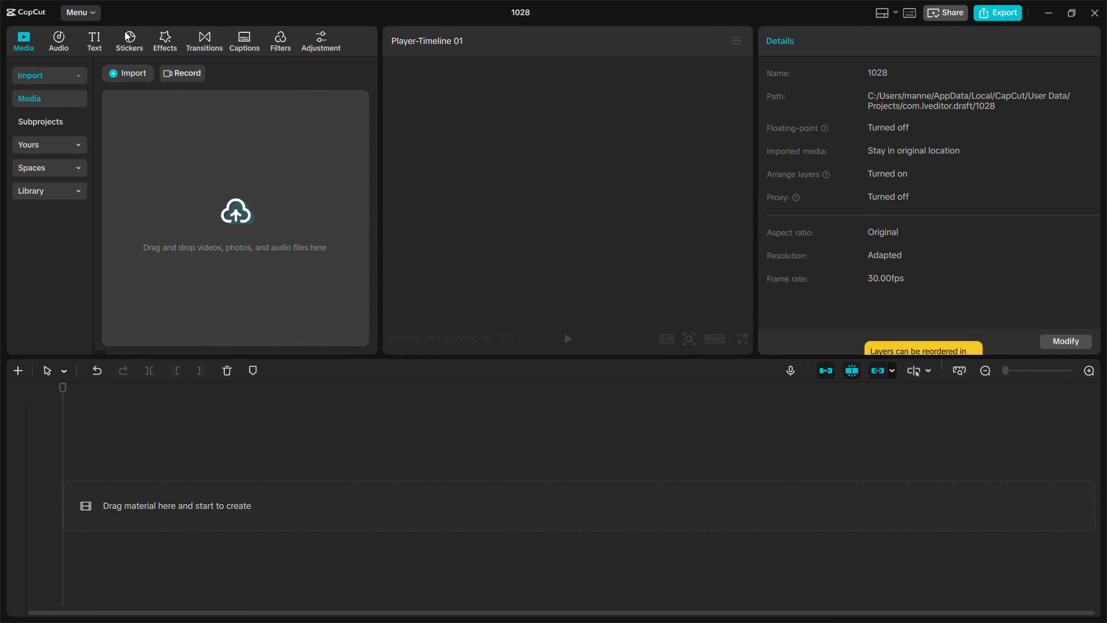
Import today's five downloaded boy and pocket watch clips from the Downloads folder into the project's media.
{"action": "left_click", "coordinate": [115, 76]}
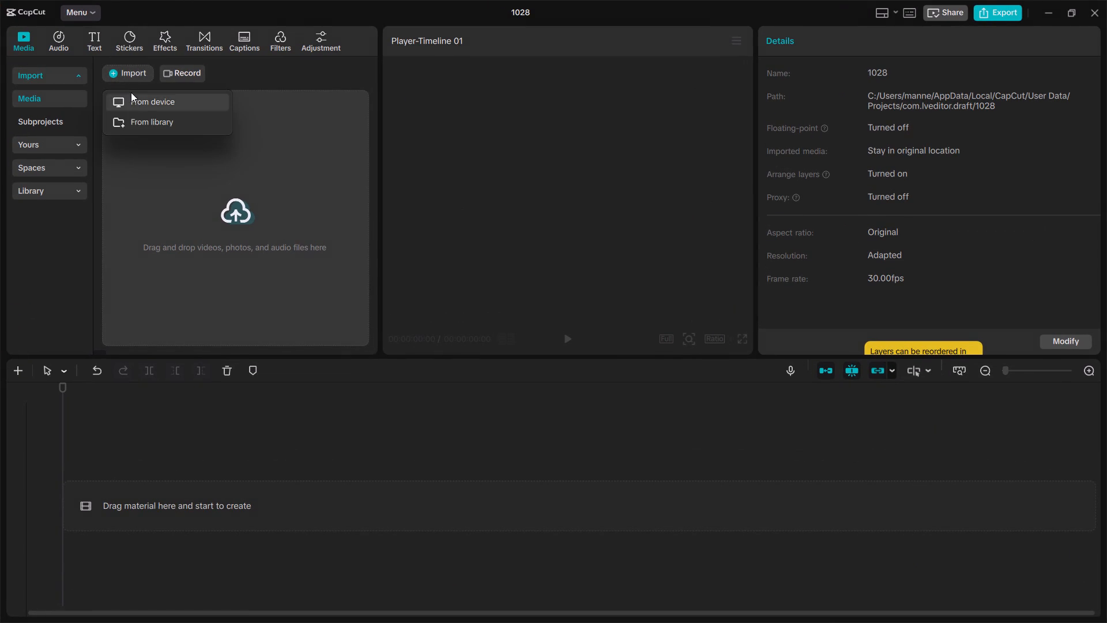
{"action": "left_click", "coordinate": [131, 92]}
{"action": "left_click", "coordinate": [171, 117]}
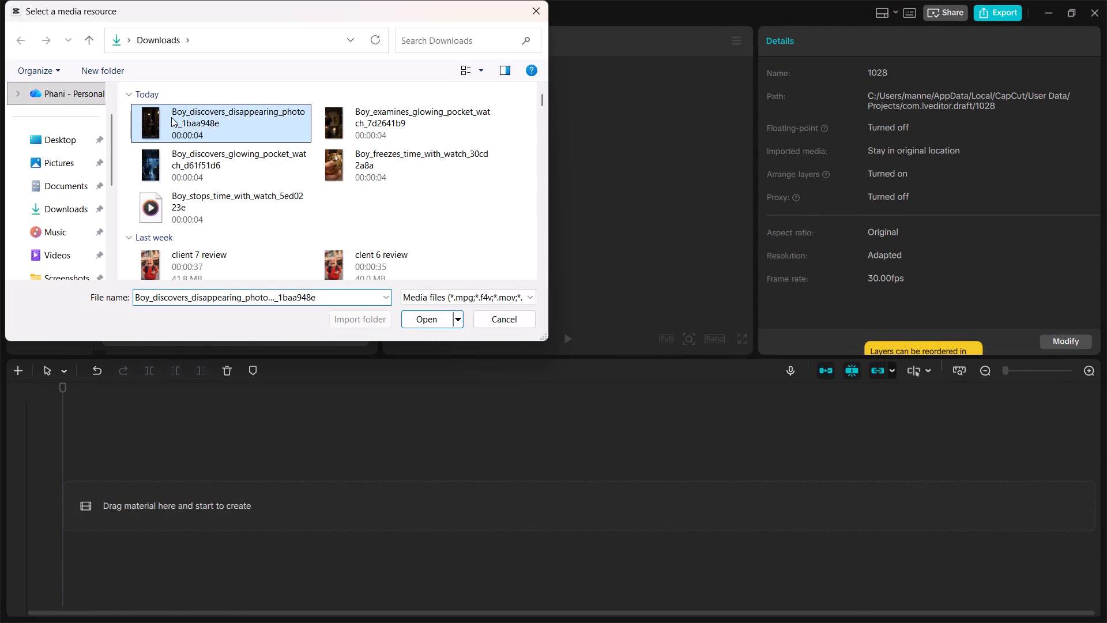
{"action": "left_click", "coordinate": [371, 119], "text": "ctrl"}
{"action": "left_click", "coordinate": [350, 172], "text": "ctrl"}
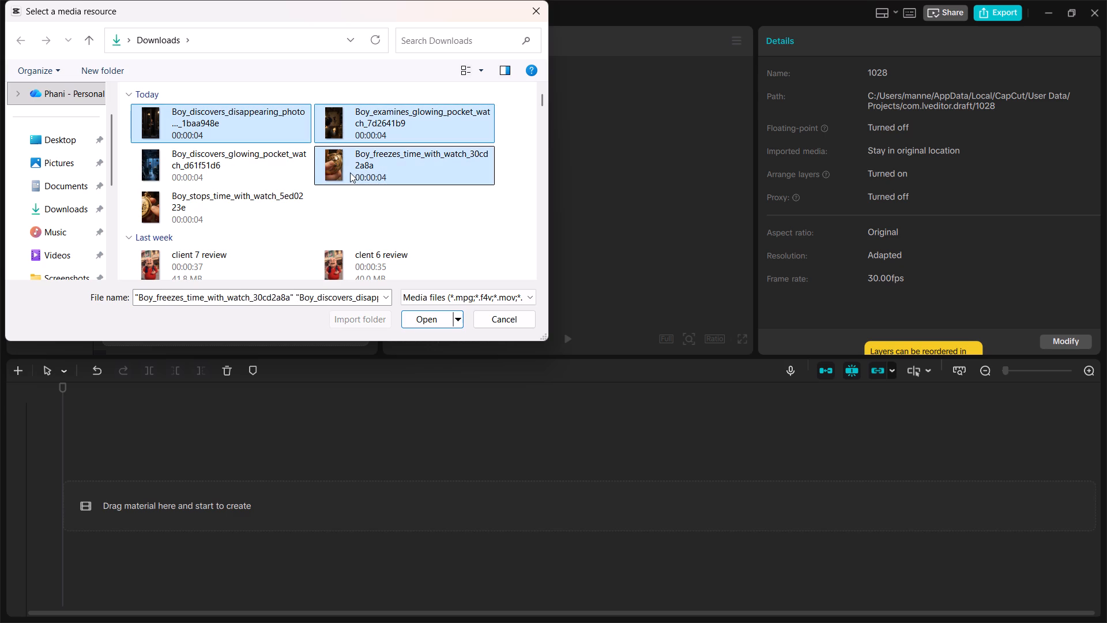
{"action": "left_click", "coordinate": [270, 166], "text": "ctrl"}
{"action": "left_click", "coordinate": [287, 196], "text": "ctrl"}
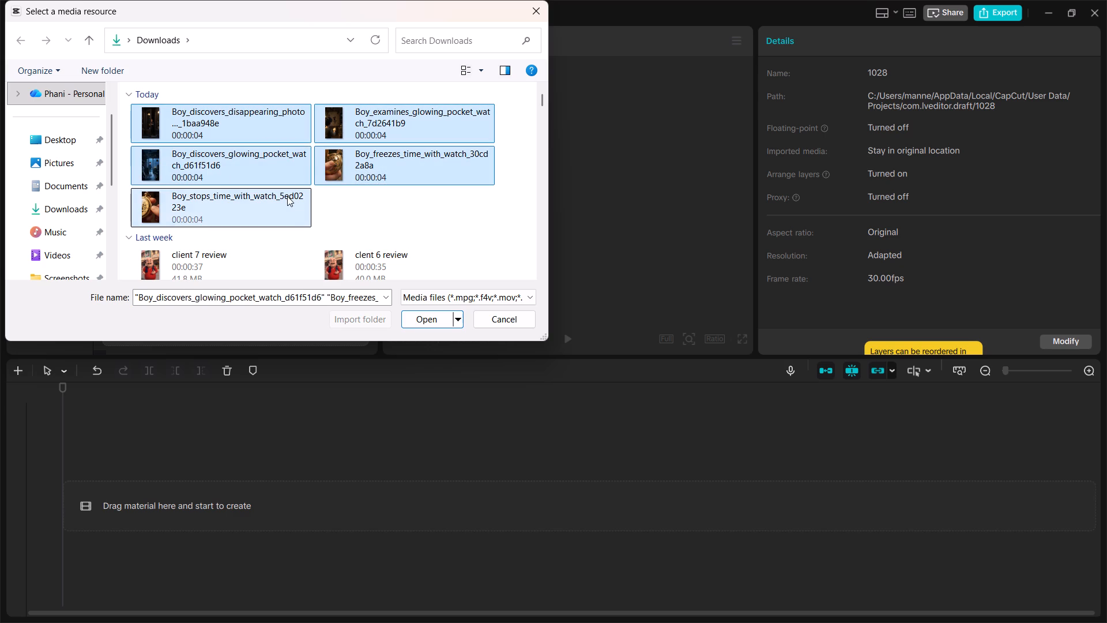
{"action": "left_click", "coordinate": [424, 318]}
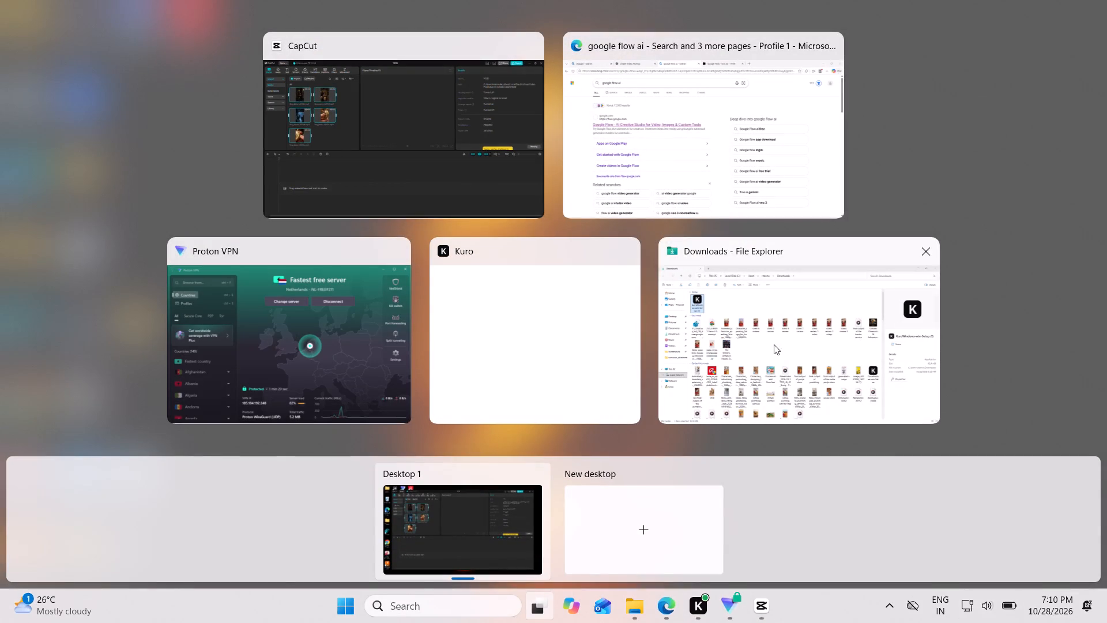
{"action": "left_click", "coordinate": [445, 148]}
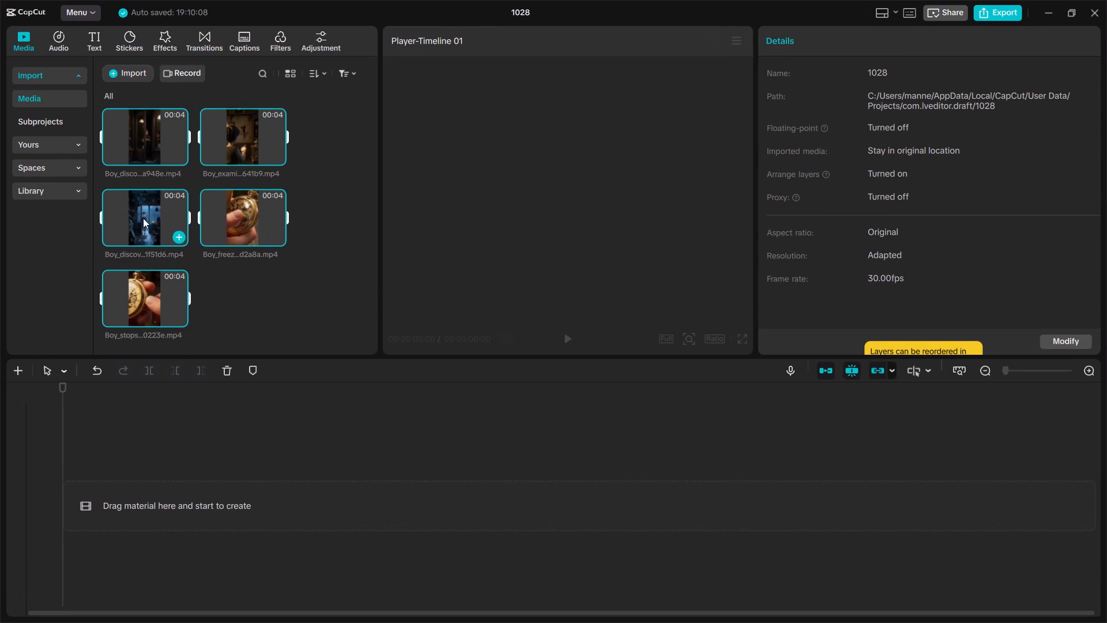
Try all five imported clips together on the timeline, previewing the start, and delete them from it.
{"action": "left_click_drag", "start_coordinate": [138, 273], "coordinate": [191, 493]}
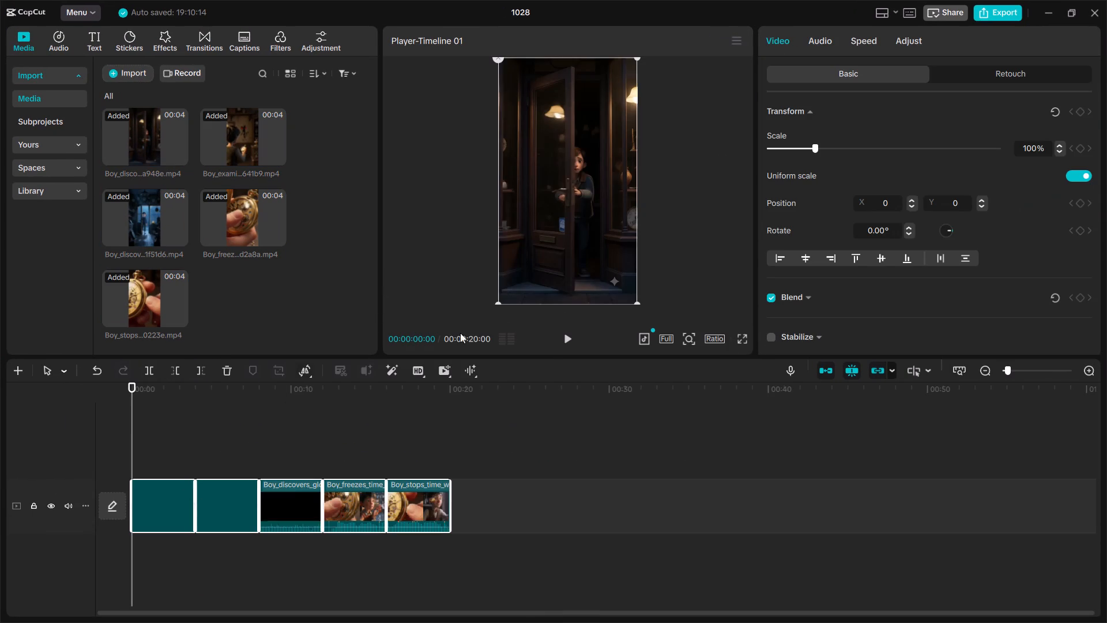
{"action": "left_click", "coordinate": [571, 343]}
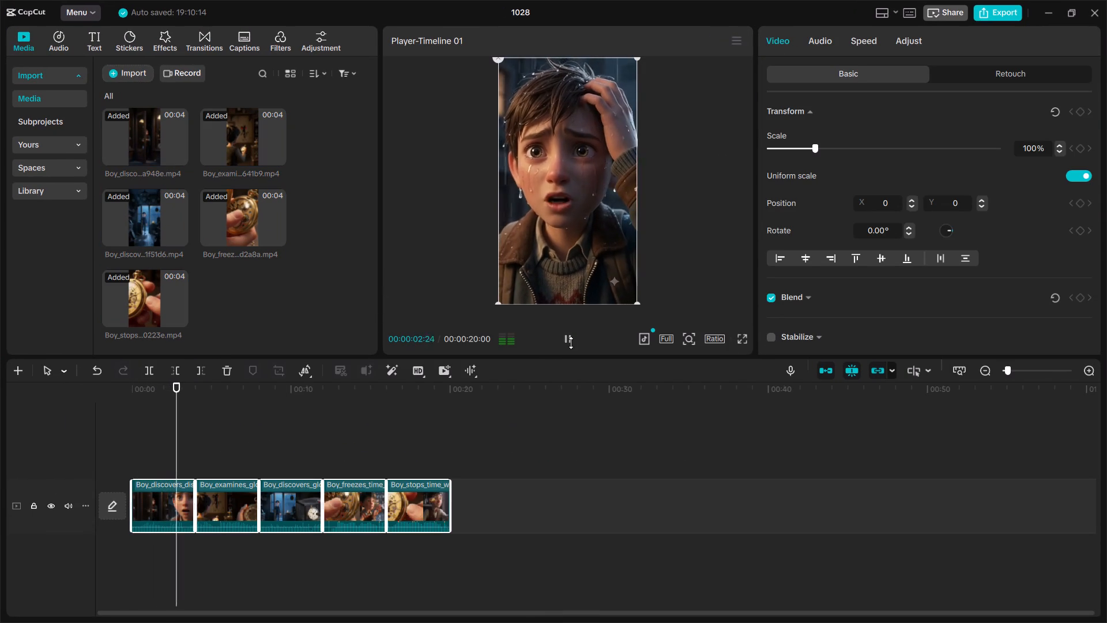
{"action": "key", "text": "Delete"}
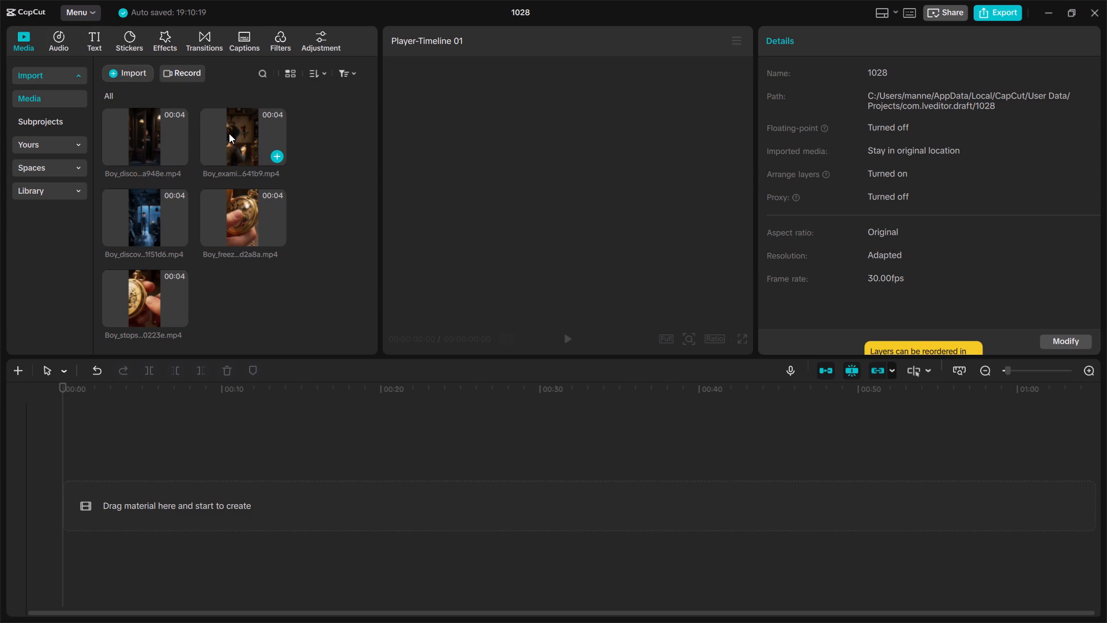
Place the "Boy_stops_time_with_watch" clip at the start of the main track, directly followed by "Boy_freezes_time_with_watch".
{"action": "left_click_drag", "start_coordinate": [153, 294], "coordinate": [174, 361]}
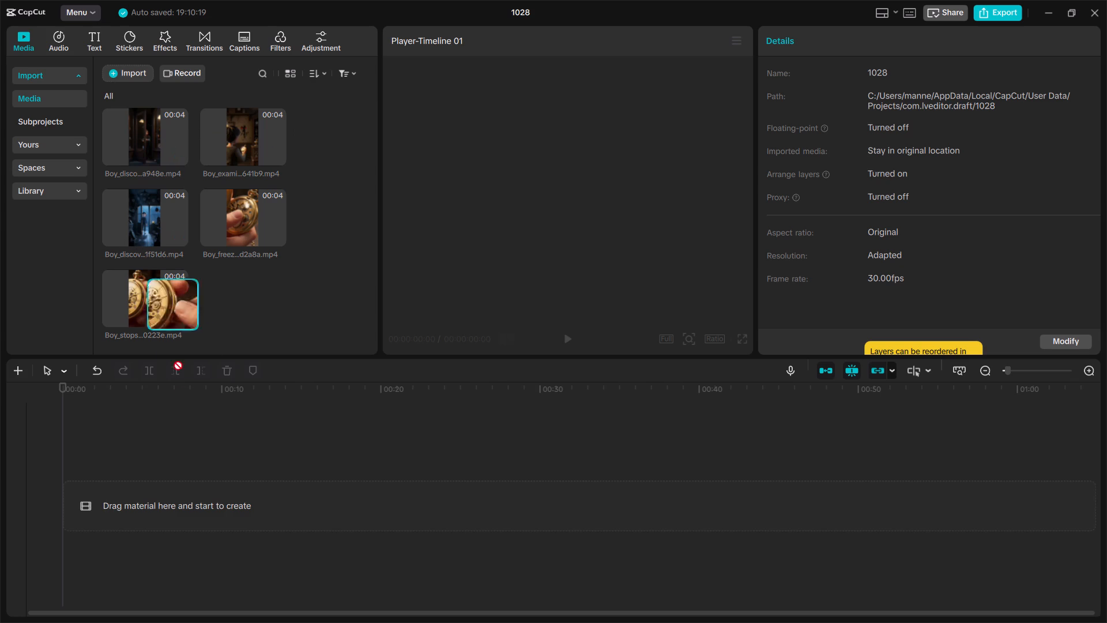
{"action": "left_click_drag", "start_coordinate": [174, 361], "coordinate": [157, 481]}
{"action": "left_click_drag", "start_coordinate": [243, 238], "coordinate": [459, 500]}
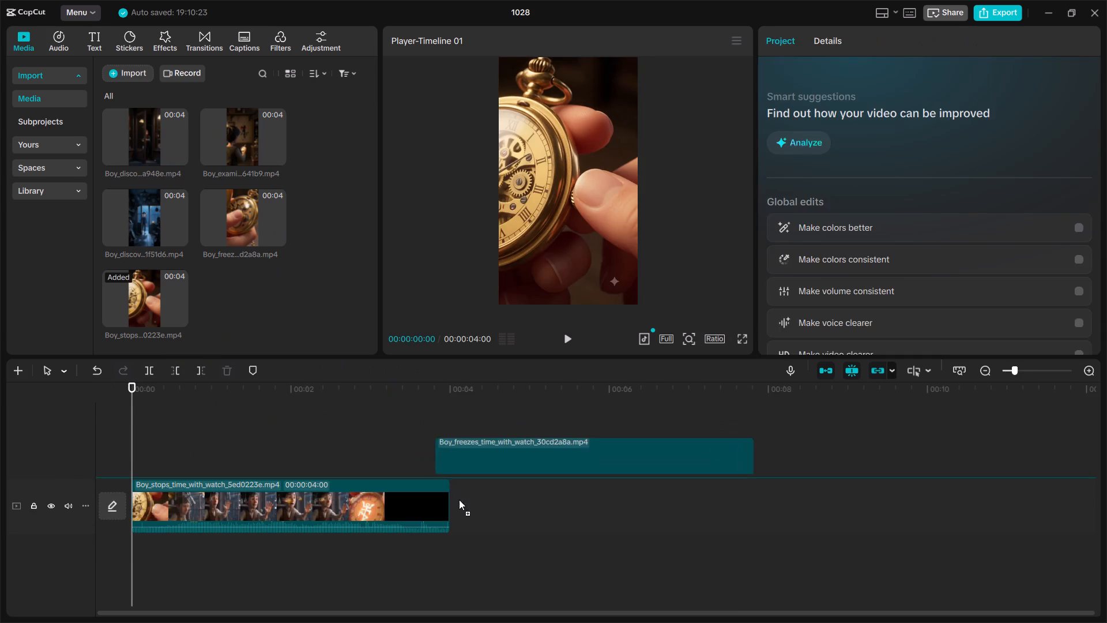
{"action": "left_click_drag", "start_coordinate": [459, 500], "coordinate": [439, 527]}
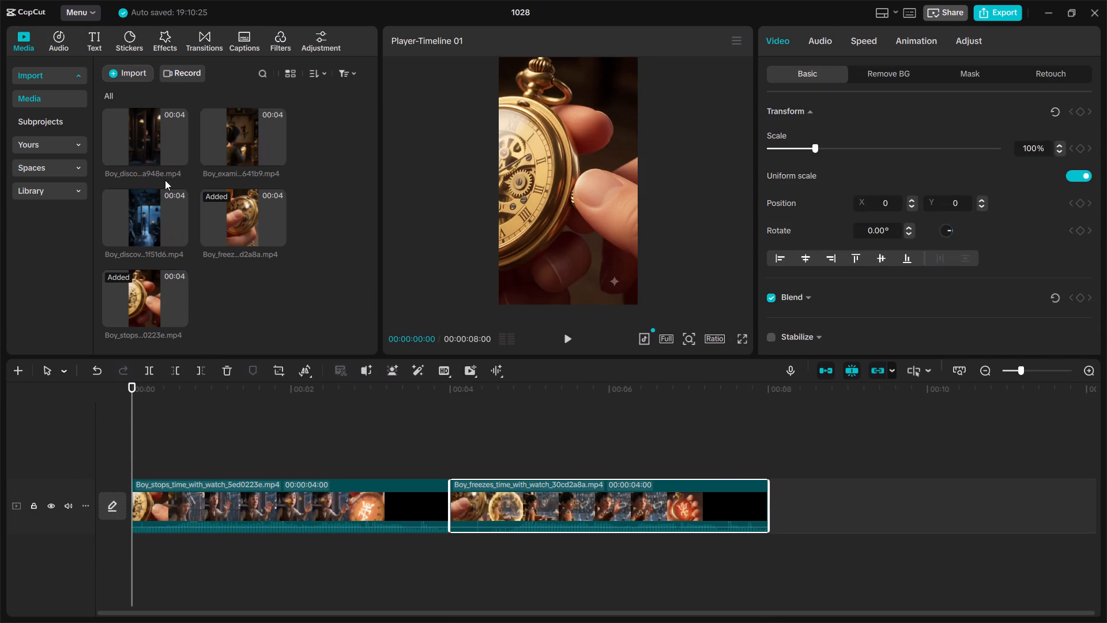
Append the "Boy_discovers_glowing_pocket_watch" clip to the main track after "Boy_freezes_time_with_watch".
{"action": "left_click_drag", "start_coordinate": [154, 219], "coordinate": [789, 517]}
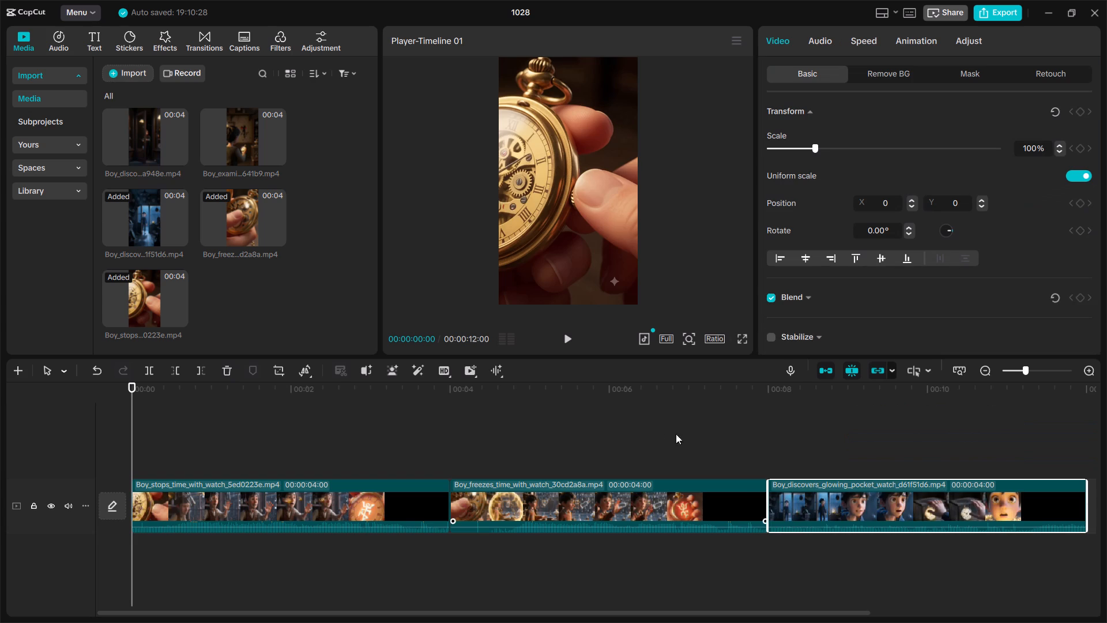
Move the "Boy_freezes_time_with_watch" clip ahead of "Boy_stops_time_with_watch" on the main track and preview the order from the start.
{"action": "left_click", "coordinate": [568, 342]}
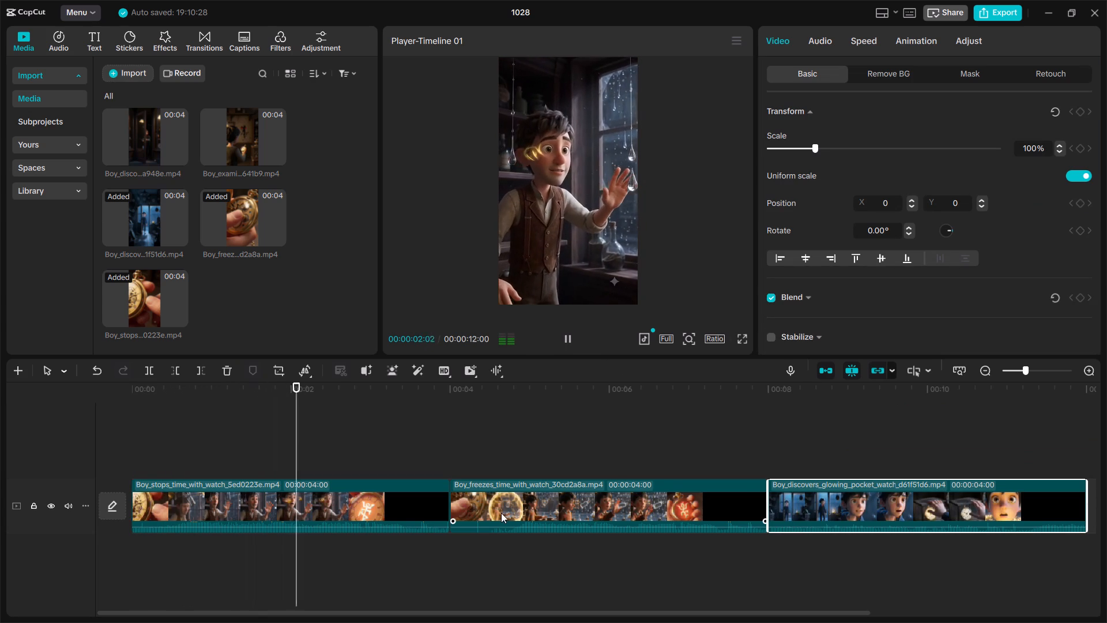
{"action": "left_click_drag", "start_coordinate": [491, 516], "coordinate": [445, 497]}
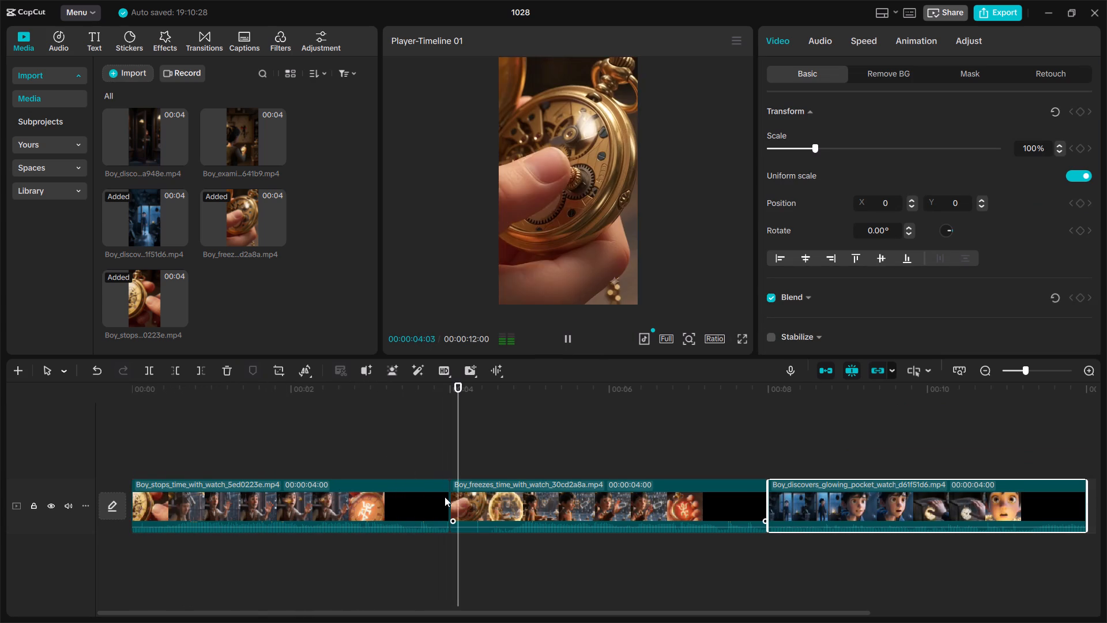
{"action": "left_click_drag", "start_coordinate": [445, 497], "coordinate": [153, 512]}
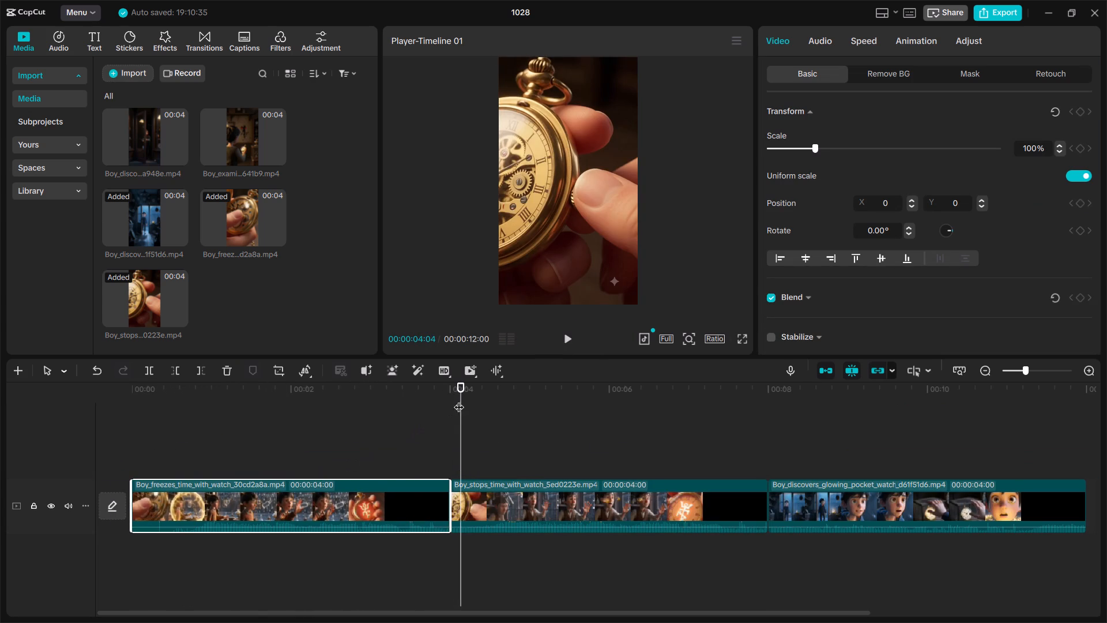
{"action": "left_click", "coordinate": [518, 498]}
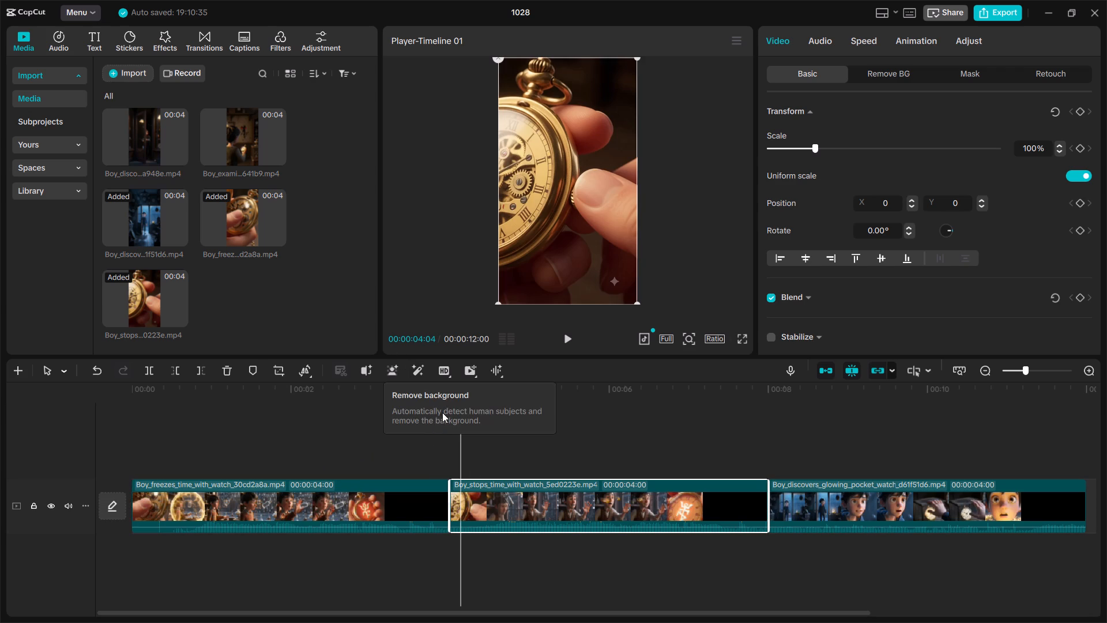
{"action": "left_click_drag", "start_coordinate": [454, 454], "coordinate": [225, 442]}
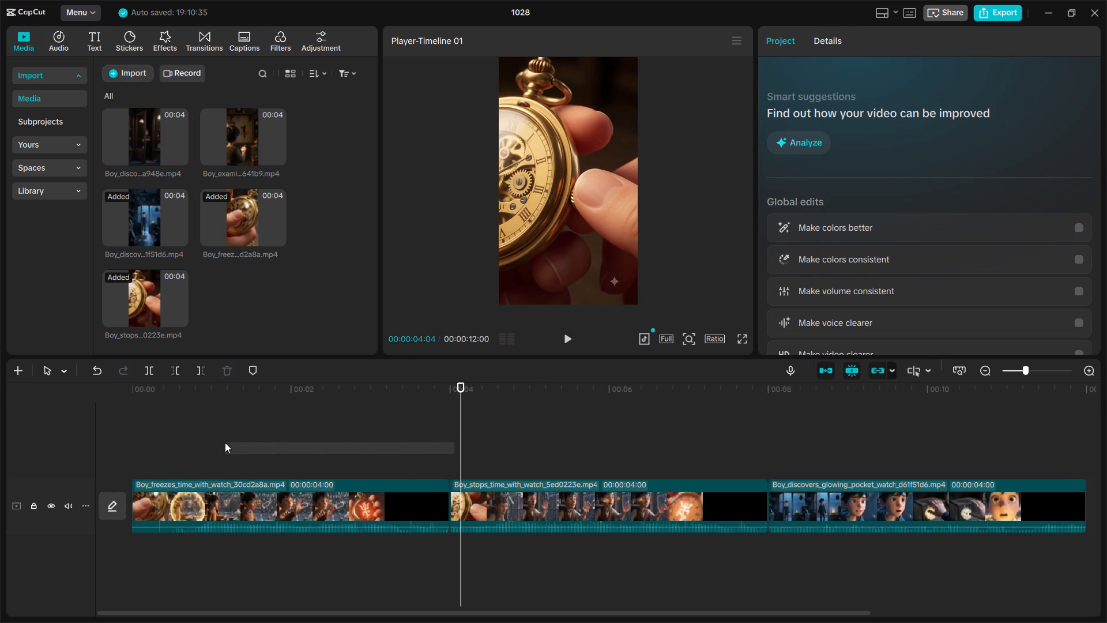
{"action": "left_click_drag", "start_coordinate": [457, 381], "coordinate": [54, 347]}
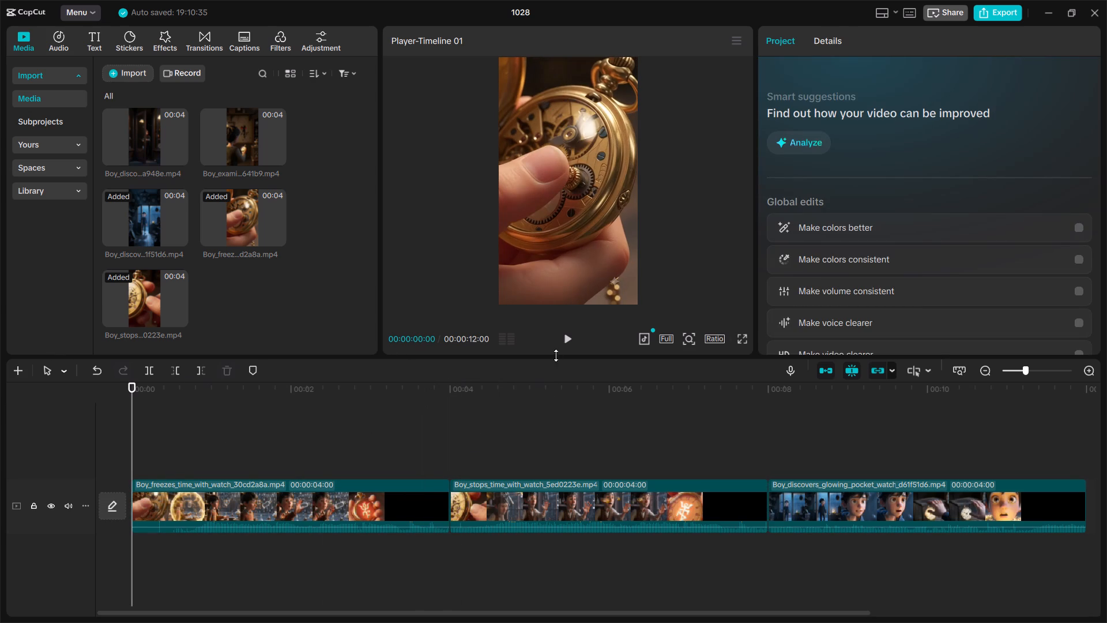
{"action": "left_click", "coordinate": [566, 346]}
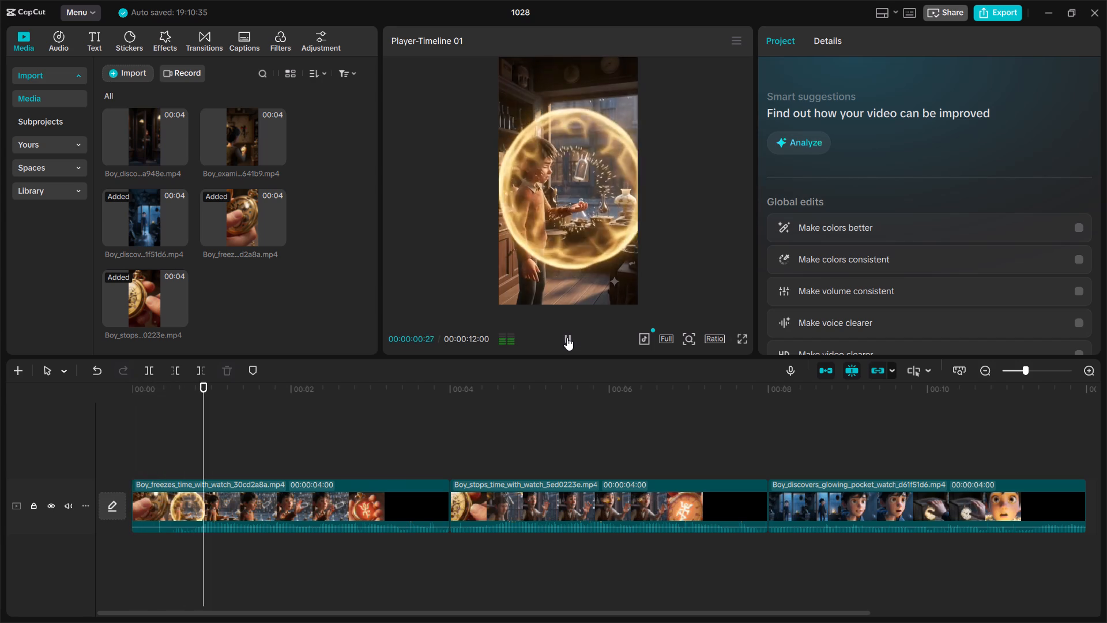
Insert the "Boy_discovers_glowing_pocket_watch" clip from the imported media at the start of the main track and preview from the beginning.
{"action": "left_click", "coordinate": [223, 208]}
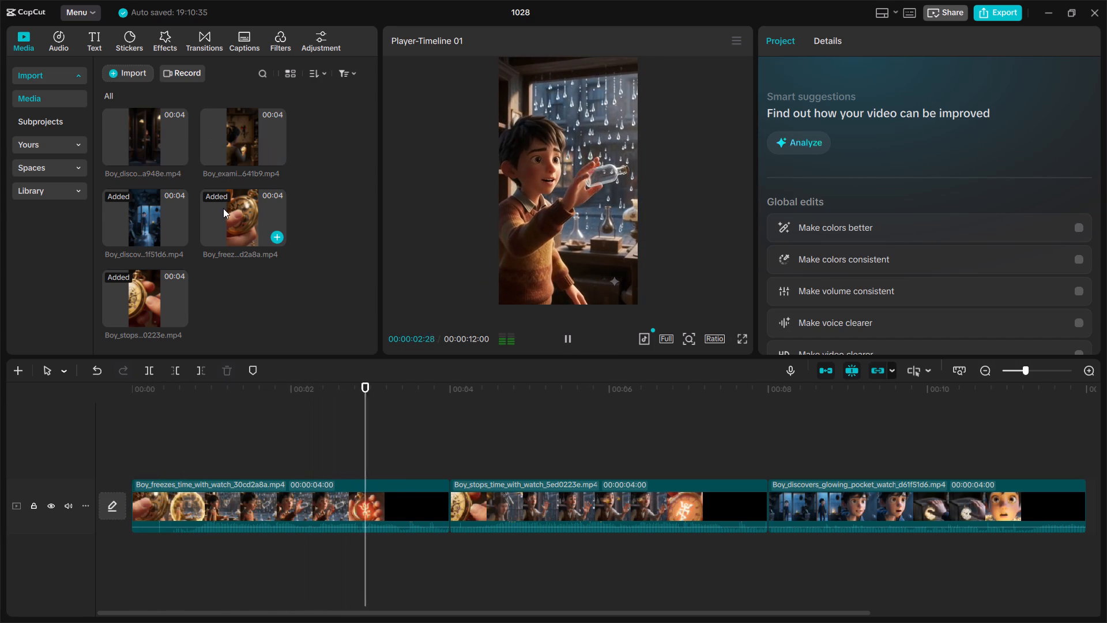
{"action": "left_click", "coordinate": [118, 218]}
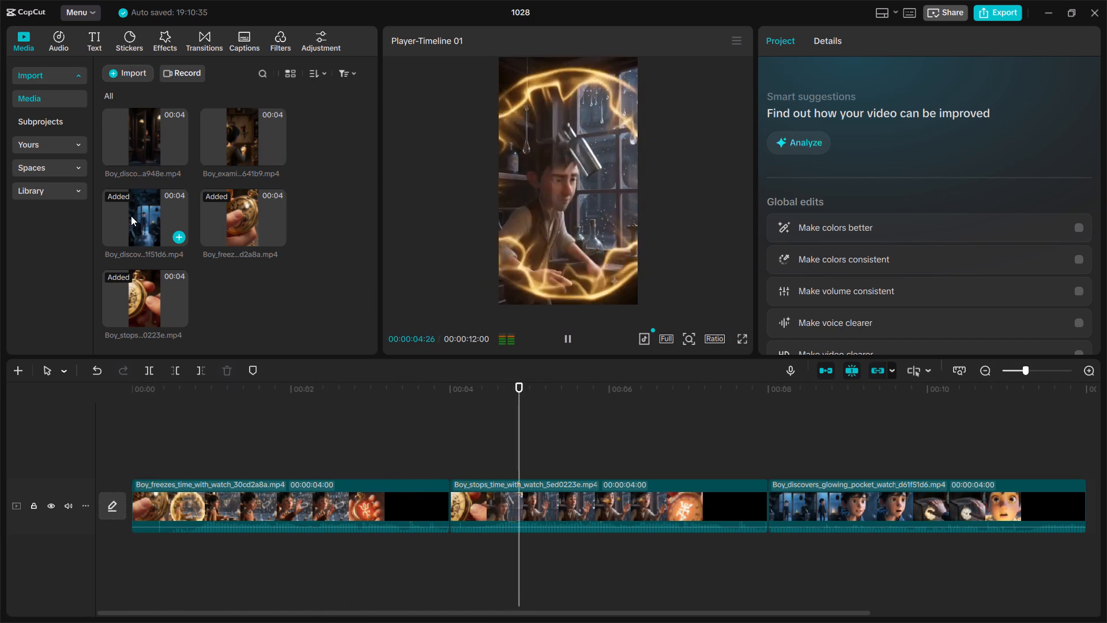
{"action": "double_click", "coordinate": [131, 216]}
{"action": "left_click_drag", "start_coordinate": [131, 216], "coordinate": [61, 465]}
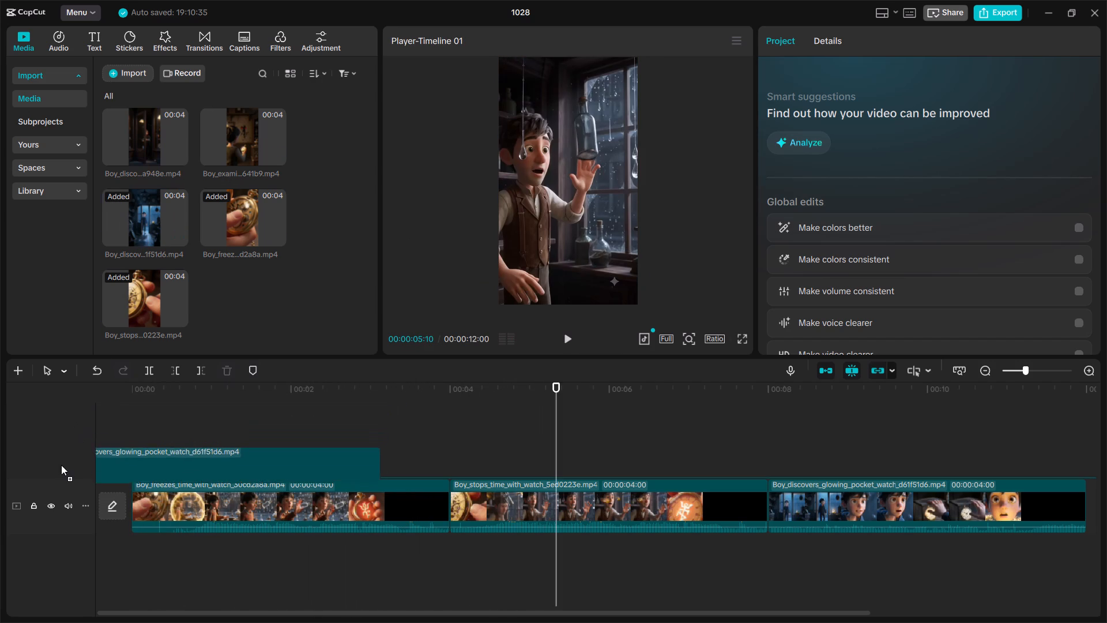
{"action": "left_click_drag", "start_coordinate": [61, 465], "coordinate": [33, 513]}
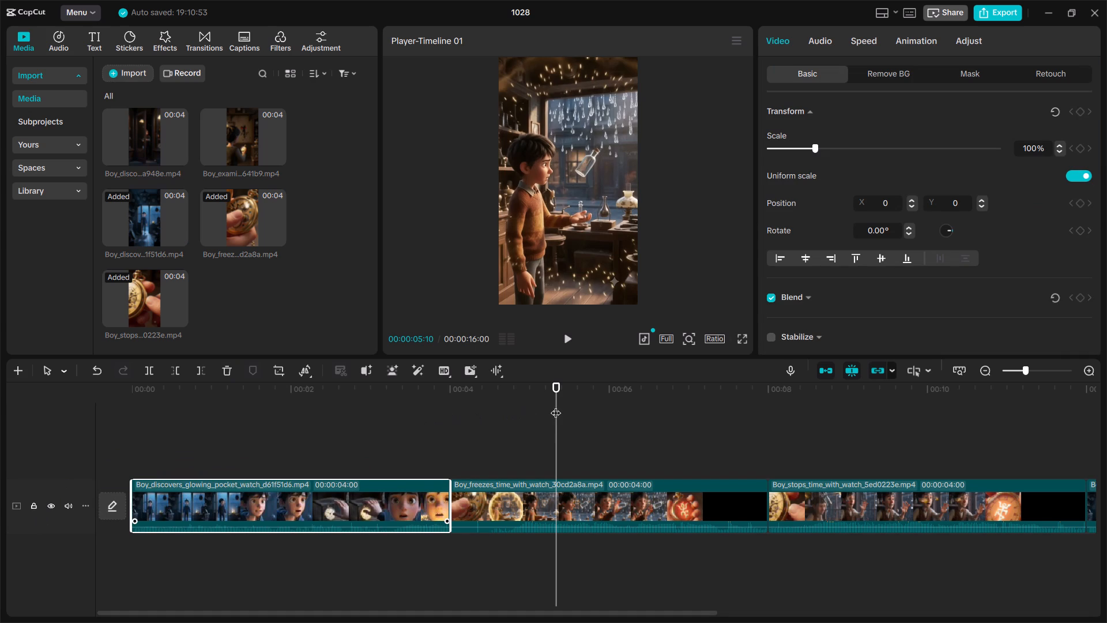
{"action": "left_click_drag", "start_coordinate": [557, 405], "coordinate": [0, 273]}
{"action": "left_click", "coordinate": [570, 339]}
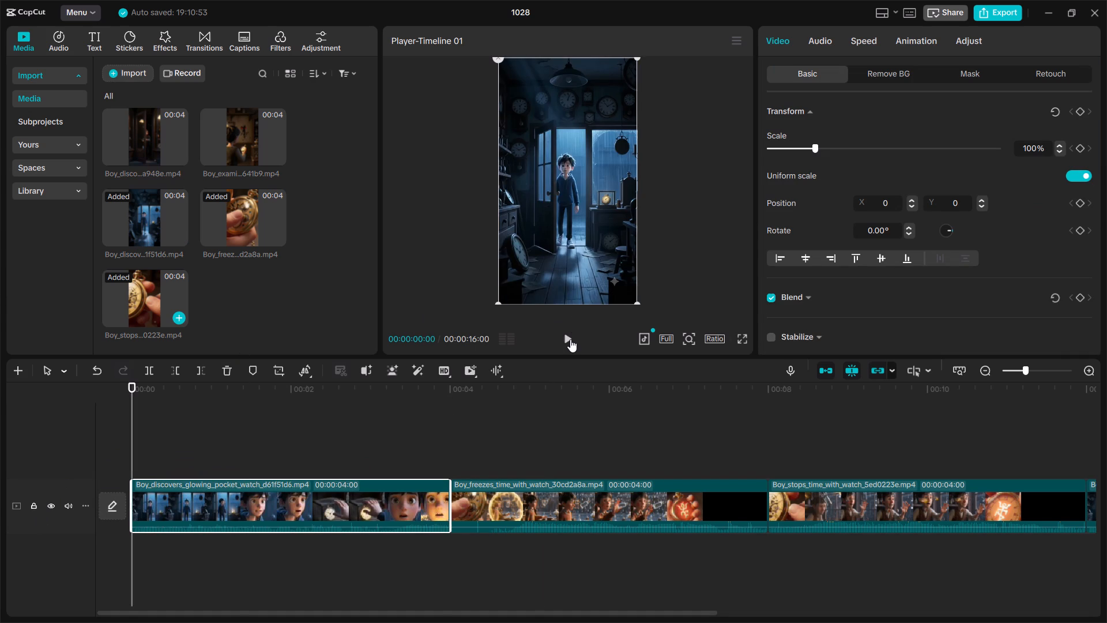
{"action": "scroll", "coordinate": [604, 434], "scroll_direction": "left", "scroll_amount": 1}
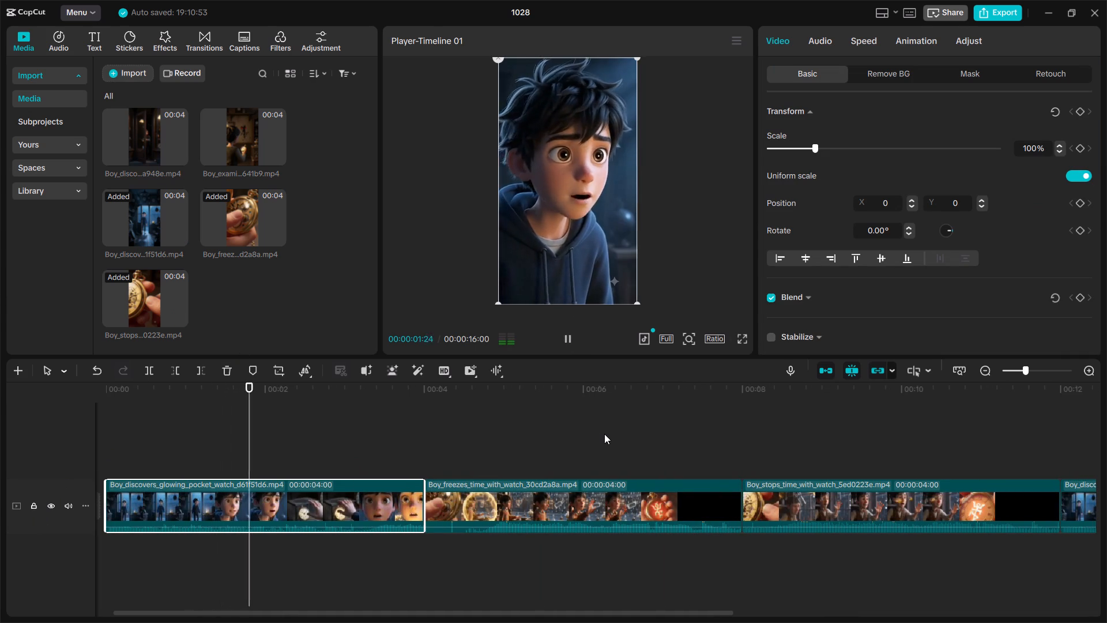
{"action": "scroll", "coordinate": [604, 434], "scroll_direction": "left", "scroll_amount": 2}
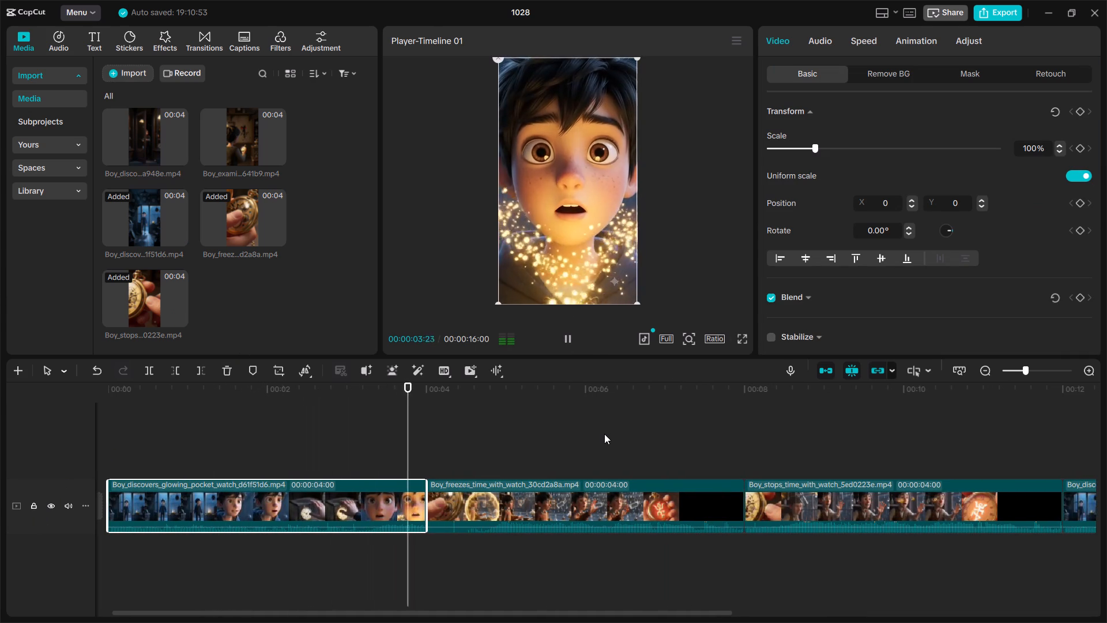
{"action": "scroll", "coordinate": [604, 434], "scroll_direction": "left", "scroll_amount": 1}
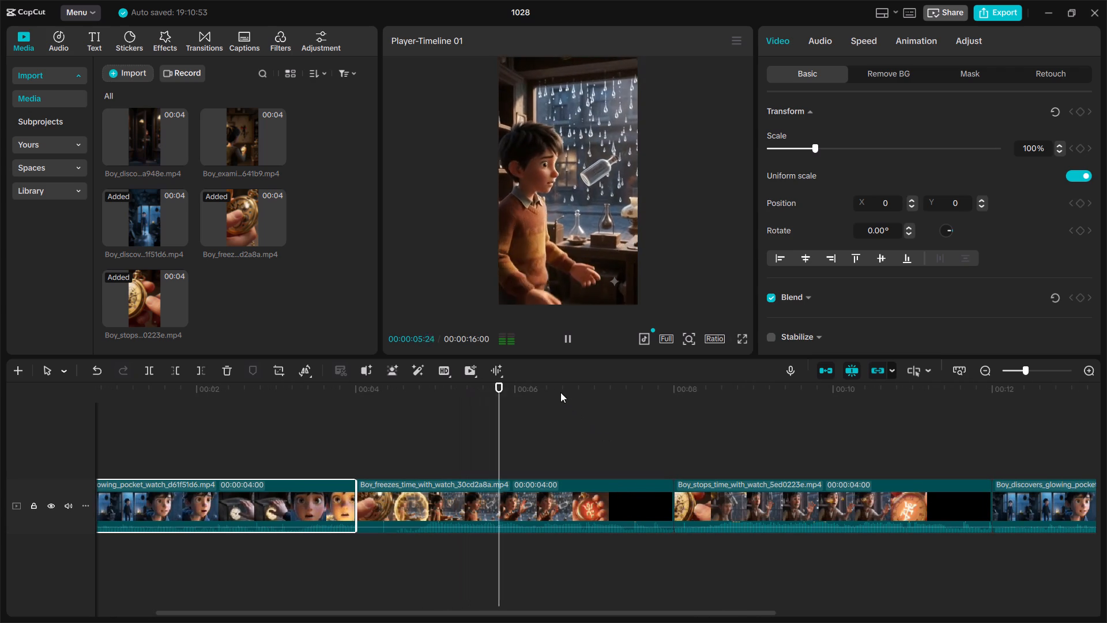
Delete the "Boy_stops_time_with_watch" clip from the timeline.
{"action": "left_click", "coordinate": [783, 497]}
{"action": "key", "text": "Delete"}
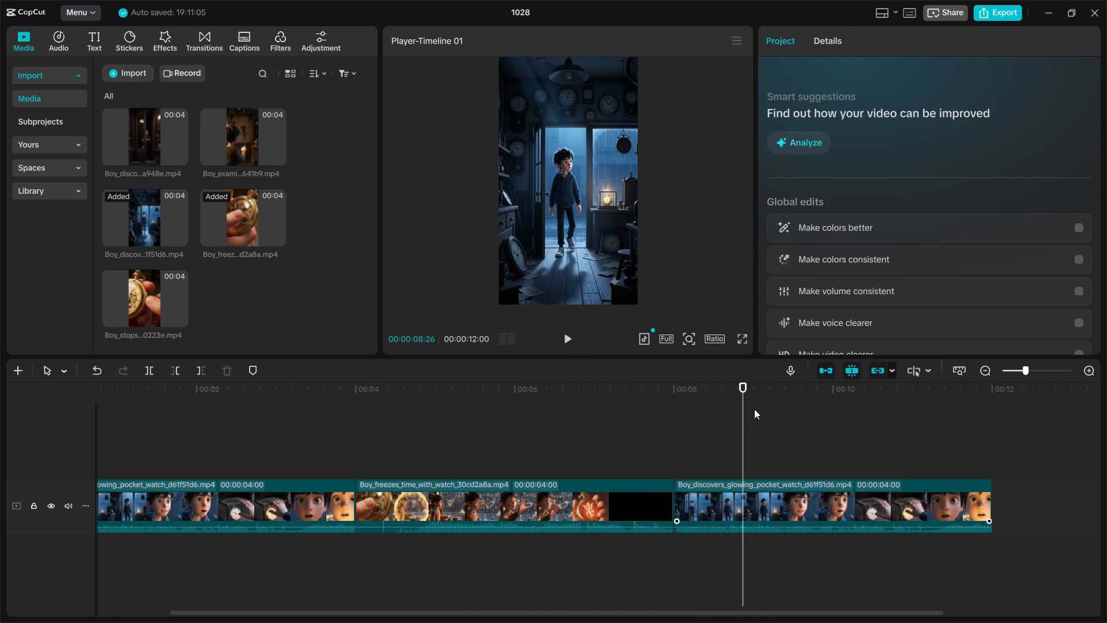
Insert the "Boy_examines_glowing_pocket_watch" clip directly after "Boy_freezes_time_with_watch" and preview the cut between them.
{"action": "left_click_drag", "start_coordinate": [736, 414], "coordinate": [649, 396]}
{"action": "left_click_drag", "start_coordinate": [741, 392], "coordinate": [627, 370]}
{"action": "left_click_drag", "start_coordinate": [243, 139], "coordinate": [338, 186]}
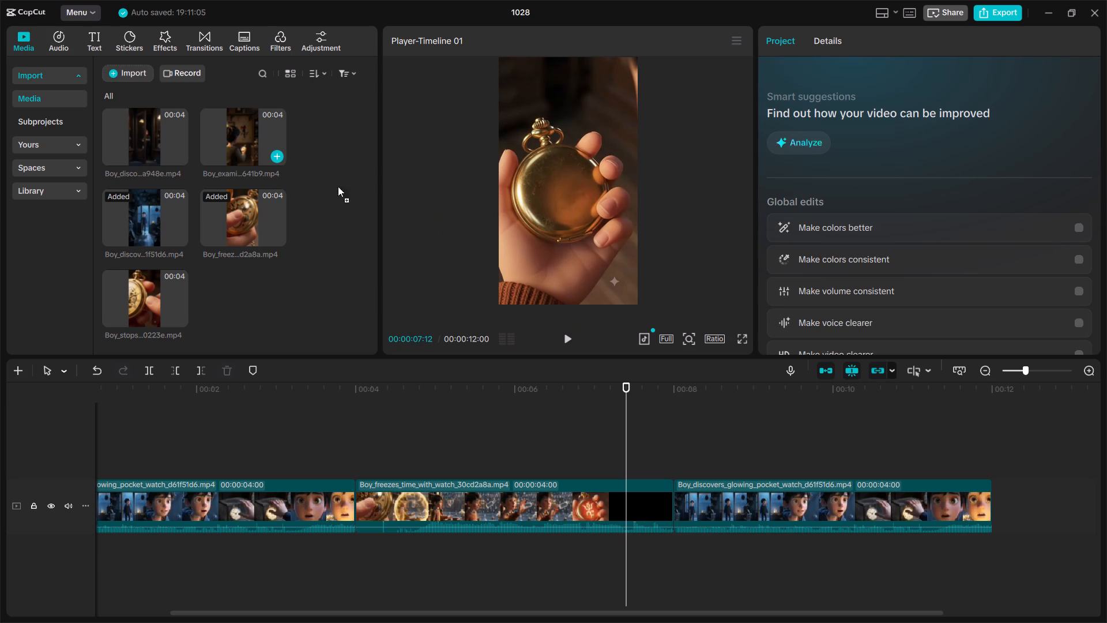
{"action": "left_click_drag", "start_coordinate": [338, 186], "coordinate": [673, 507]}
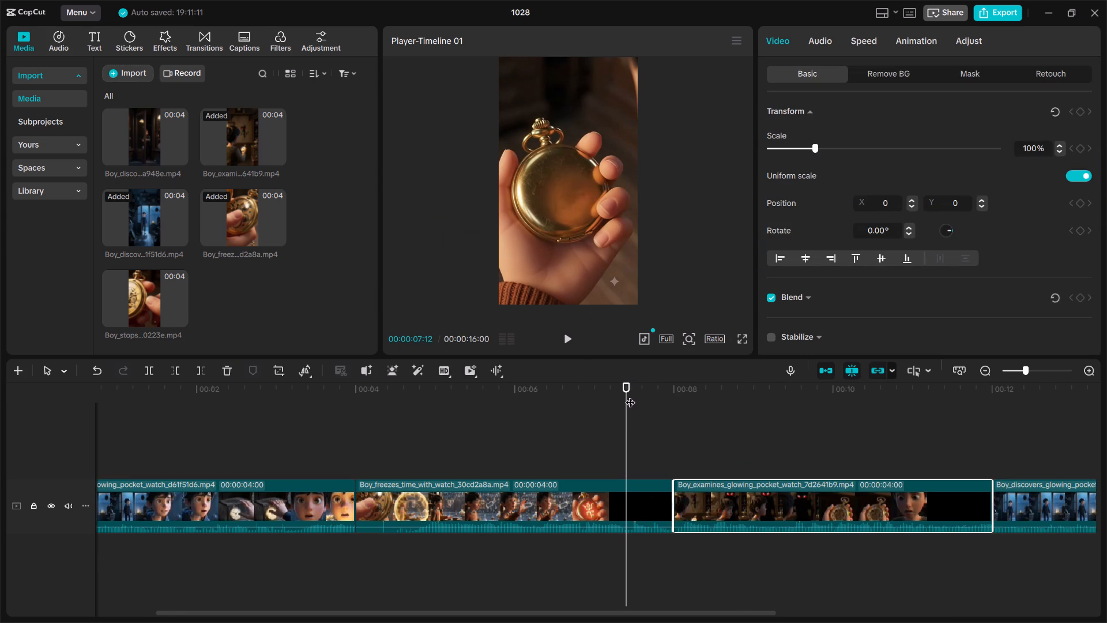
{"action": "left_click_drag", "start_coordinate": [630, 395], "coordinate": [594, 391]}
{"action": "left_click", "coordinate": [567, 339]}
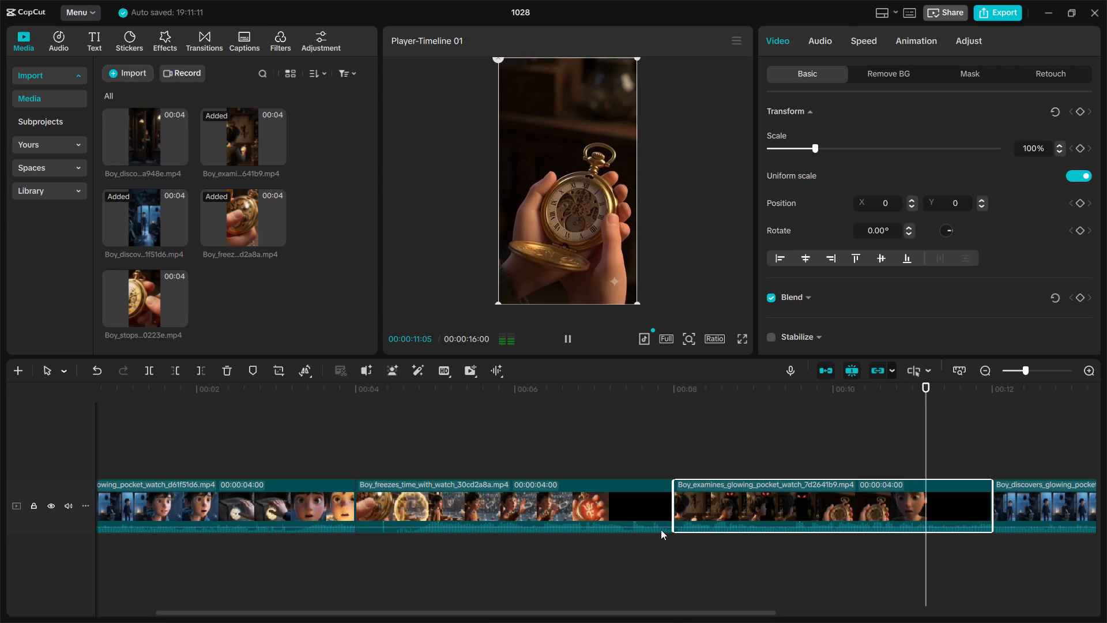
Delete the duplicate "Boy_discovers_glowing_pocket_watch" clip at the end of the main track.
{"action": "scroll", "coordinate": [658, 526], "scroll_direction": "left", "scroll_amount": 1}
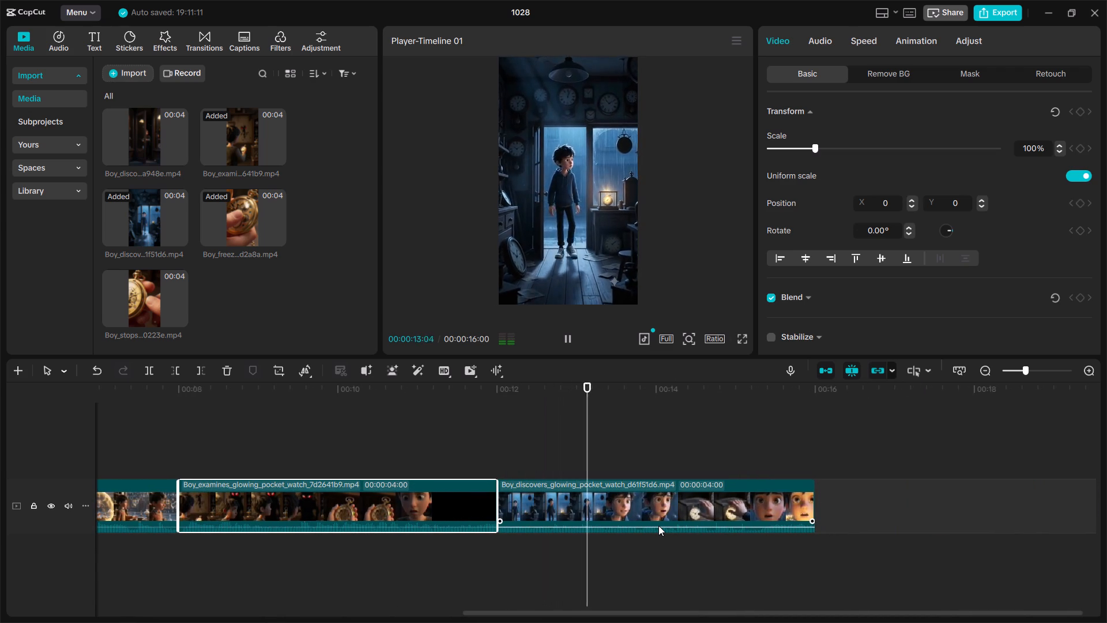
{"action": "scroll", "coordinate": [658, 526], "scroll_direction": "left", "scroll_amount": 1}
{"action": "left_click", "coordinate": [630, 502]}
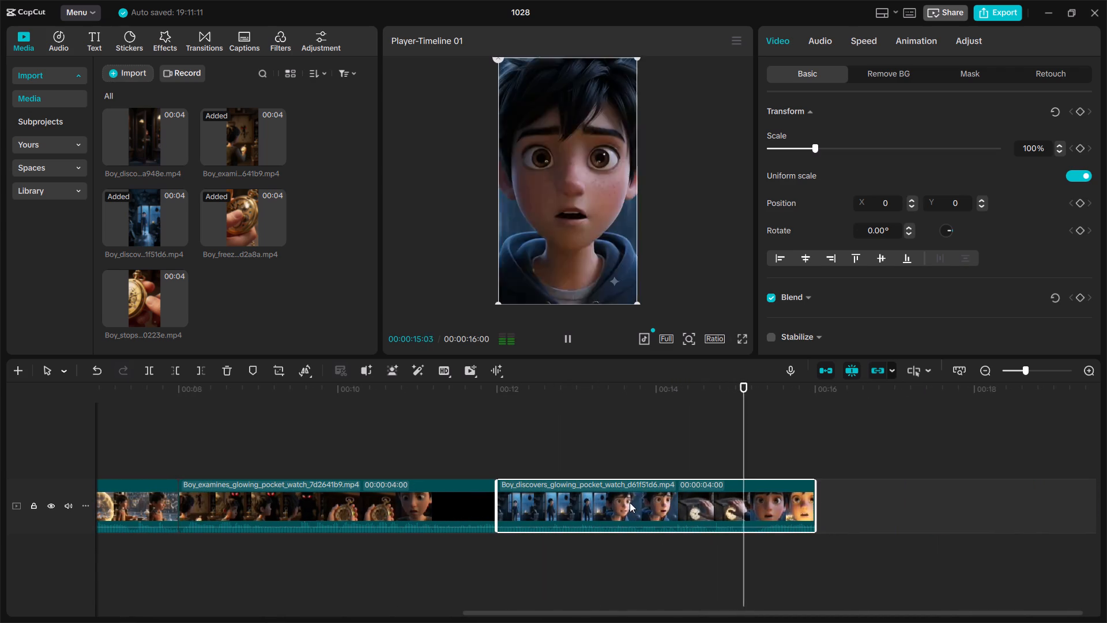
{"action": "key", "text": "Delete"}
Append the "Boy_discovers_disappearing_photo" clip after "Boy_examines_glowing_pocket_watch" and play the sequence from about 10 seconds to its end.
{"action": "left_click_drag", "start_coordinate": [157, 135], "coordinate": [743, 496]}
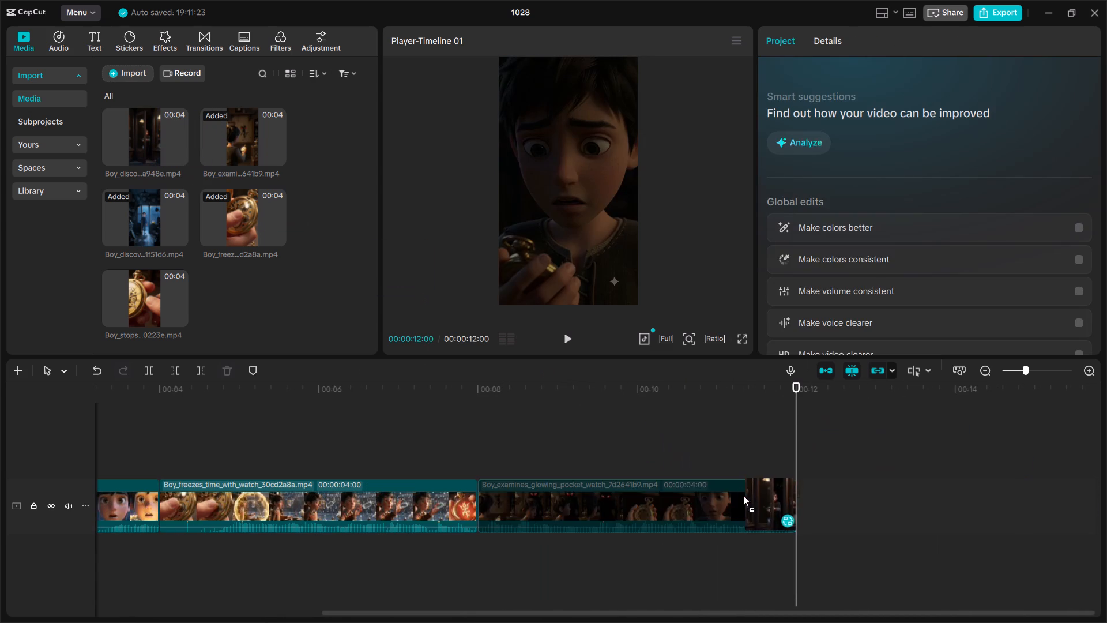
{"action": "left_click_drag", "start_coordinate": [743, 496], "coordinate": [805, 524]}
{"action": "left_click_drag", "start_coordinate": [804, 444], "coordinate": [754, 442]}
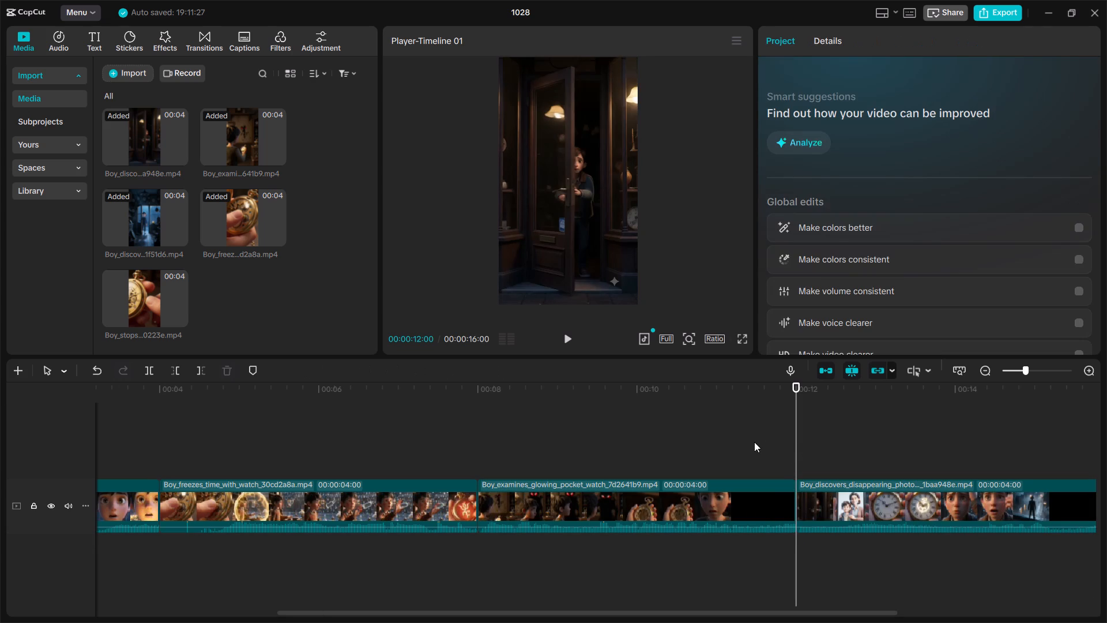
{"action": "left_click_drag", "start_coordinate": [754, 442], "coordinate": [751, 441]}
{"action": "left_click_drag", "start_coordinate": [797, 390], "coordinate": [673, 397]}
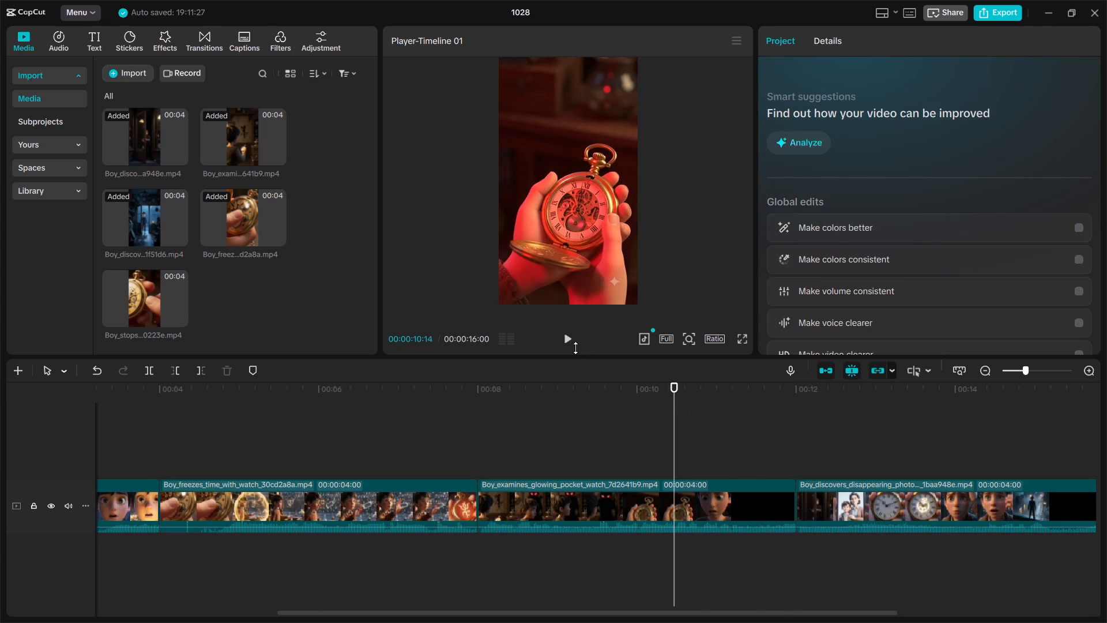
{"action": "left_click", "coordinate": [571, 346]}
{"action": "scroll", "coordinate": [686, 456], "scroll_direction": "left", "scroll_amount": 1}
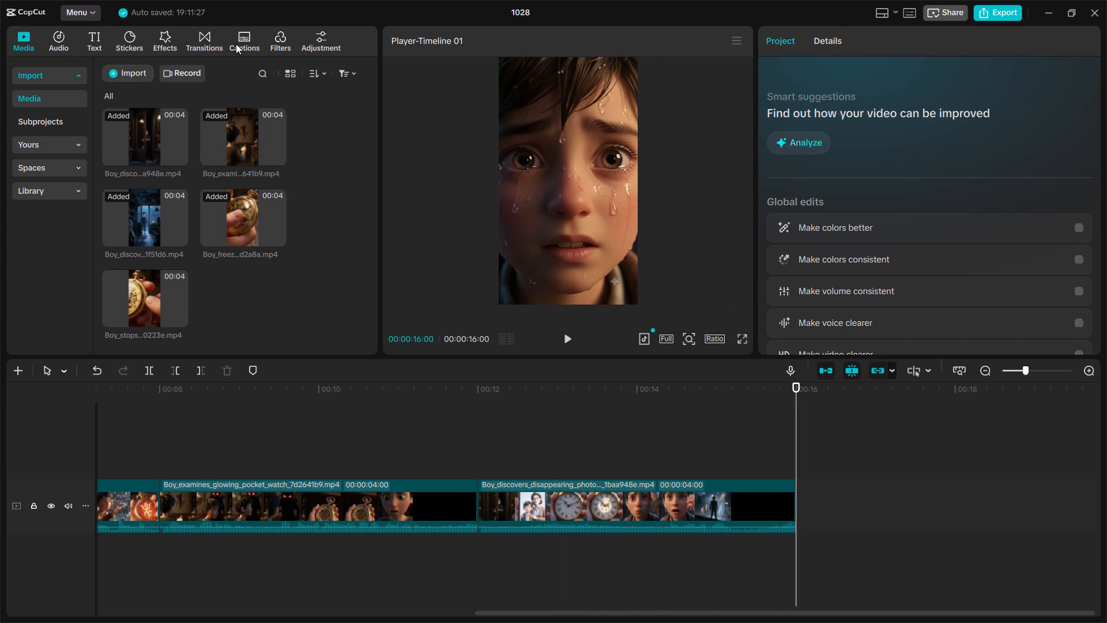
Open the transitions library and try reloading it, checking the computer's network settings between attempts.
{"action": "left_click", "coordinate": [199, 45]}
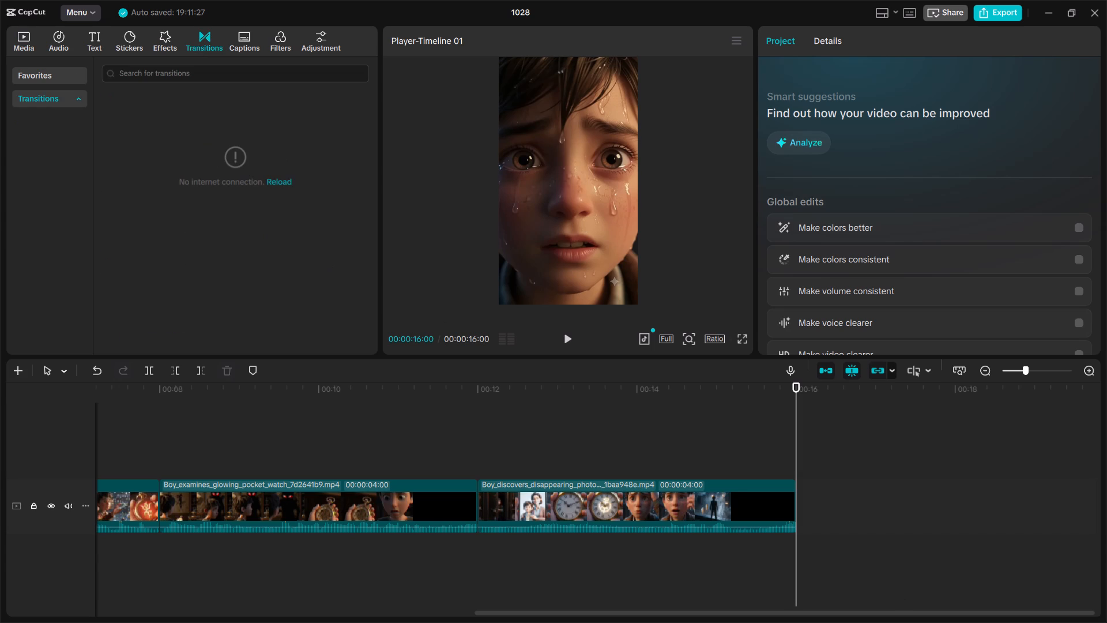
{"action": "left_click", "coordinate": [273, 179]}
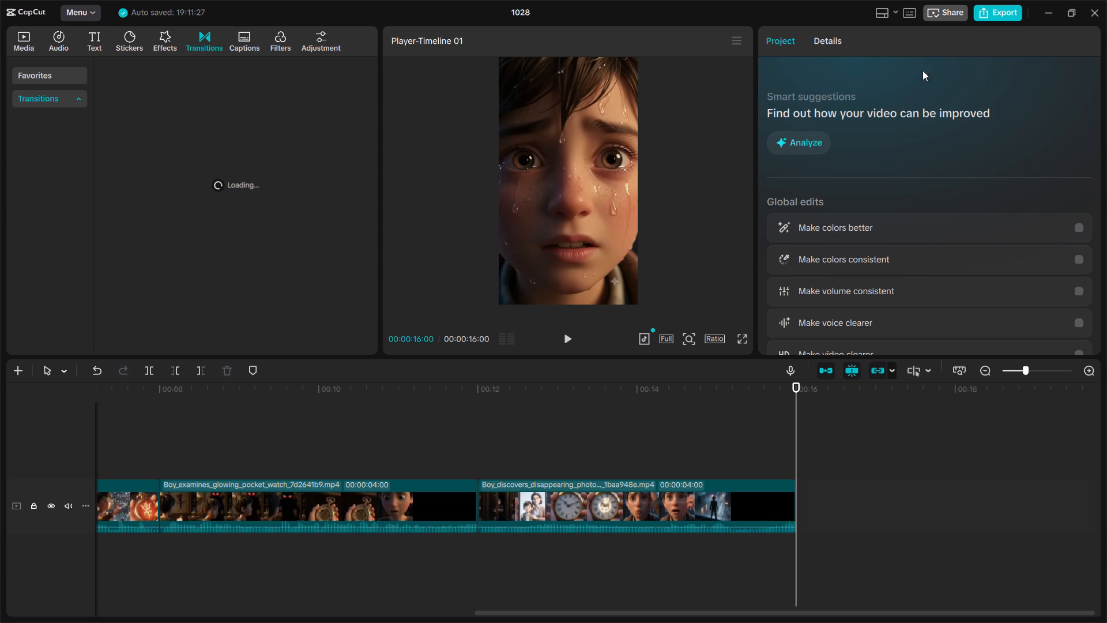
{"action": "left_click", "coordinate": [866, 233]}
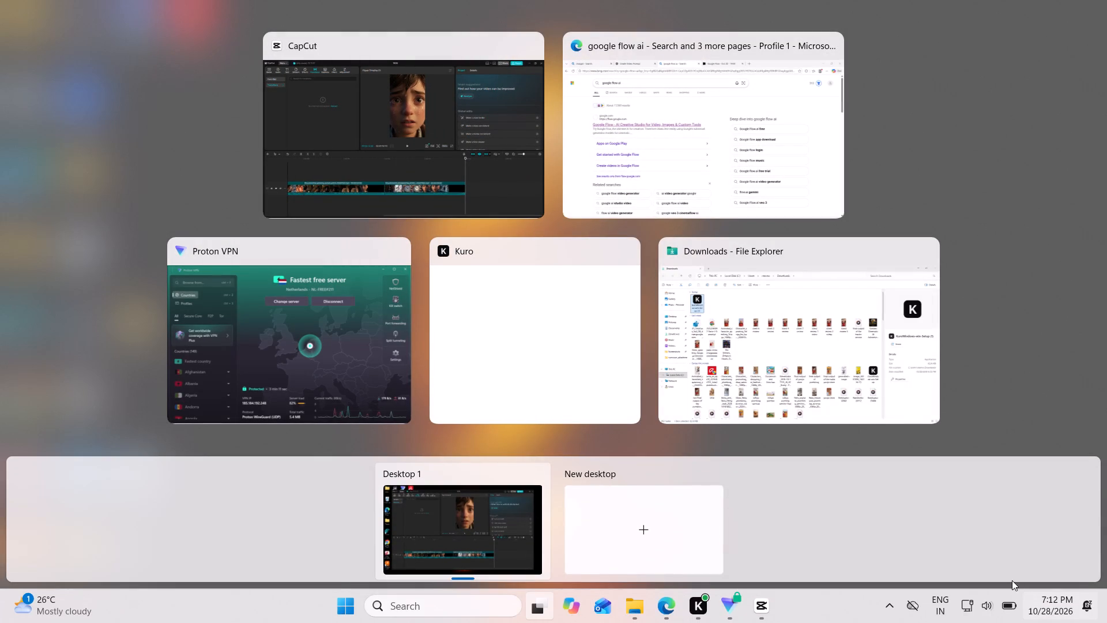
{"action": "left_click", "coordinate": [971, 612]}
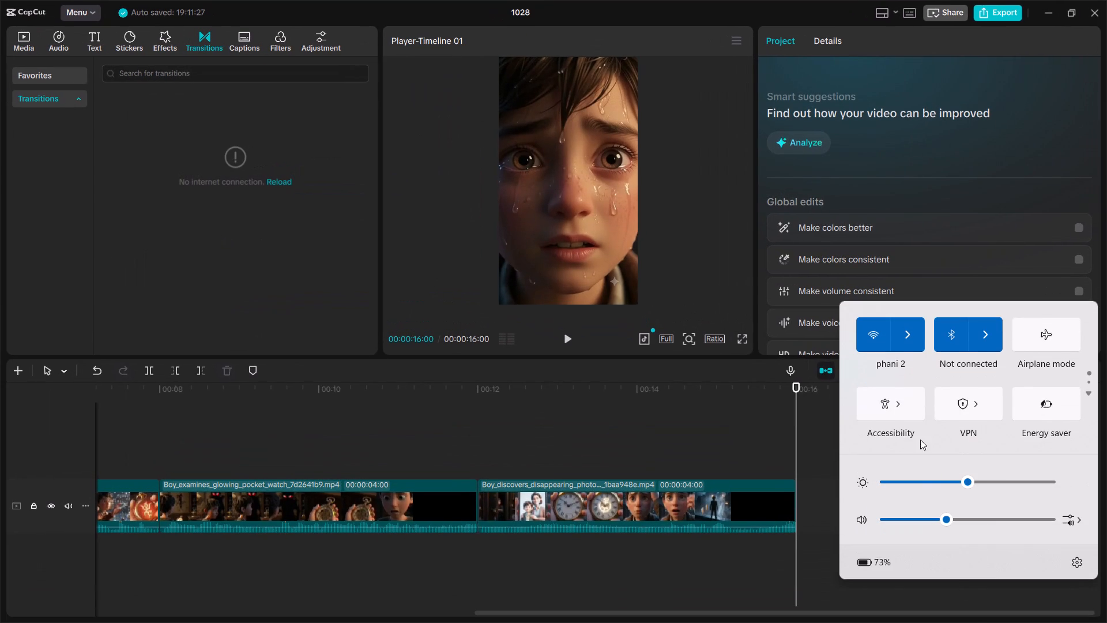
{"action": "left_click", "coordinate": [591, 421]}
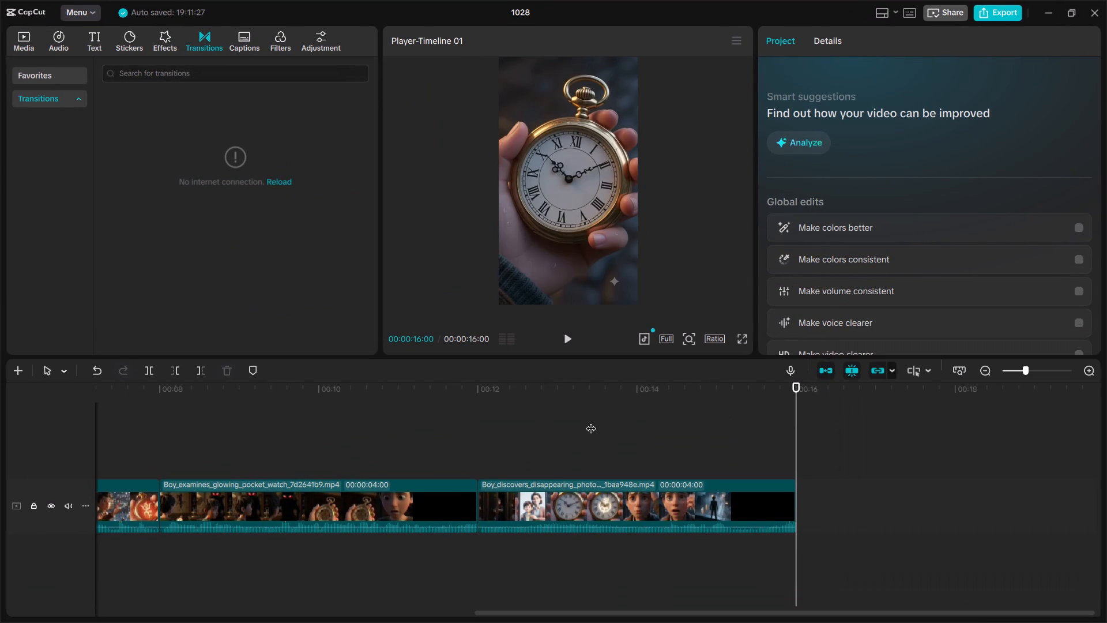
{"action": "key", "text": "ctrl+r"}
{"action": "triple_click", "coordinate": [273, 180]}
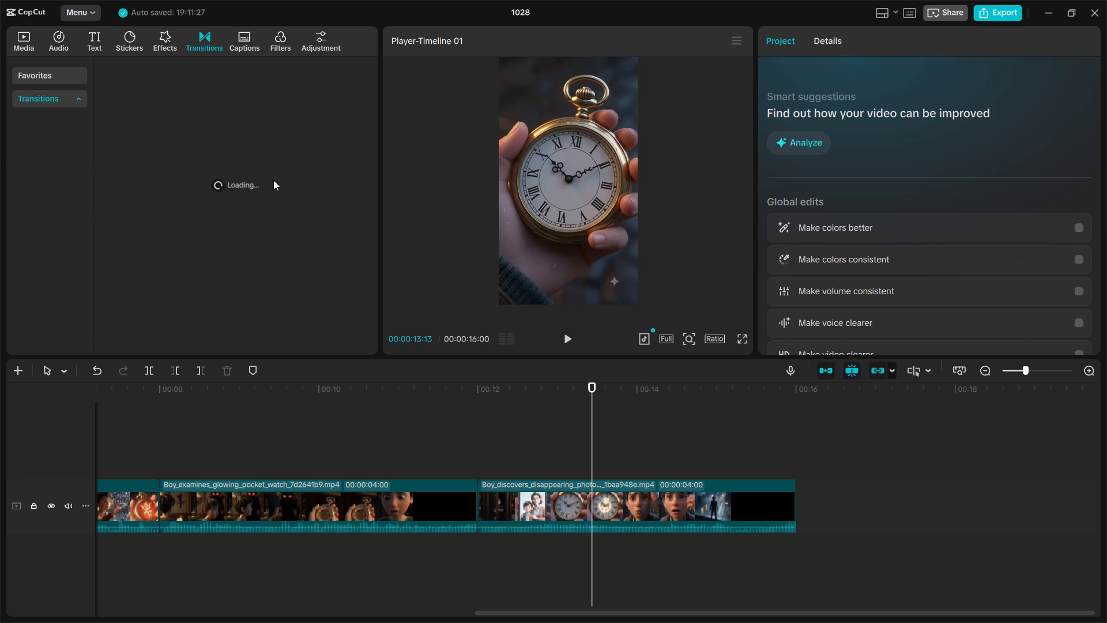
Close the current project and quit CapCut, leave Proton VPN running, and relaunch CapCut.
{"action": "left_click_drag", "start_coordinate": [1106, 5], "coordinate": [1100, 11]}
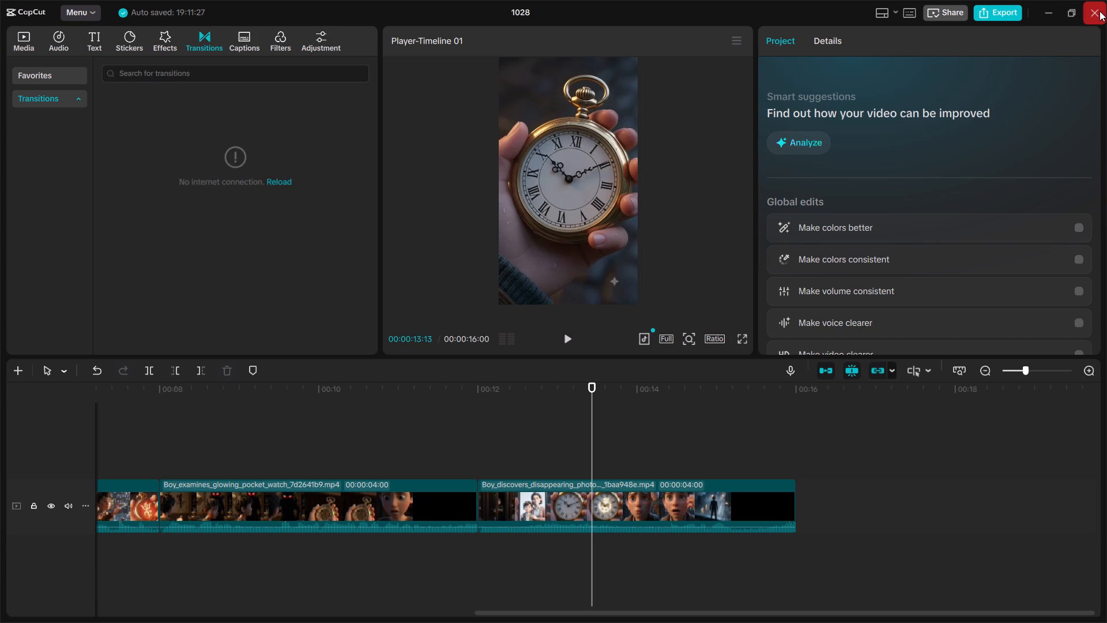
{"action": "triple_click", "coordinate": [1100, 11]}
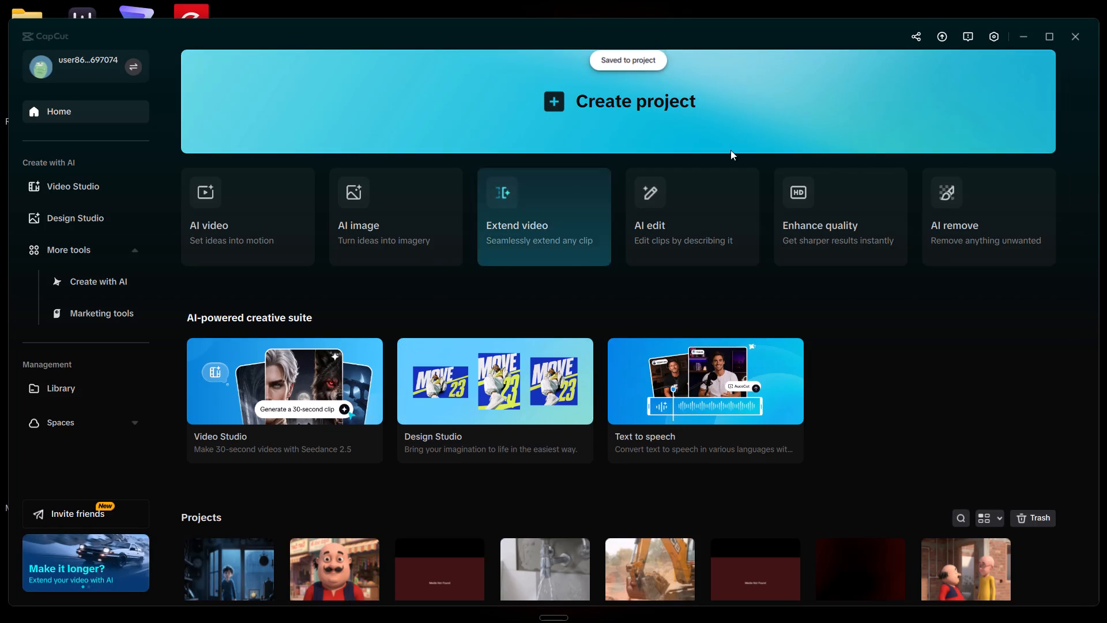
{"action": "left_click_drag", "start_coordinate": [1063, 32], "coordinate": [1082, 32]}
{"action": "left_click", "coordinate": [1082, 32]}
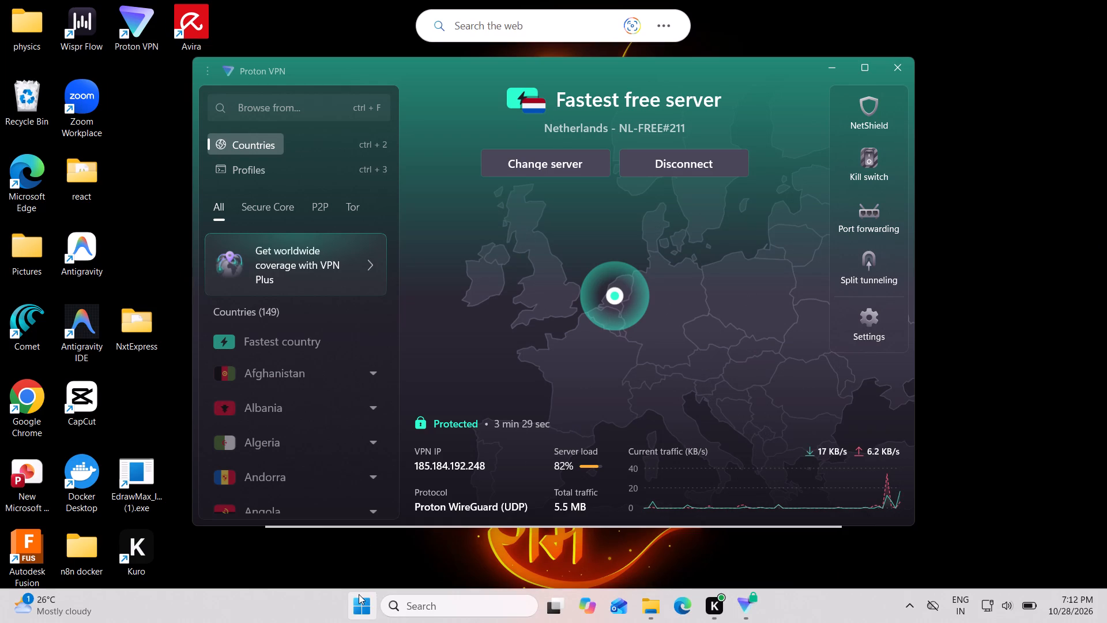
{"action": "left_click", "coordinate": [359, 594]}
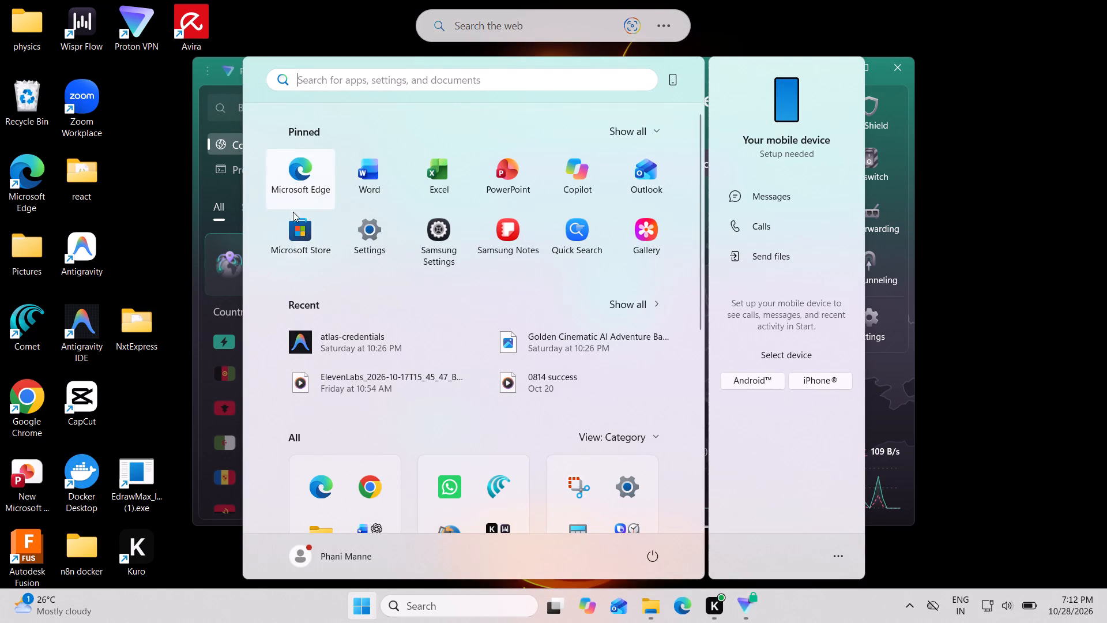
{"action": "type", "text": "you"}
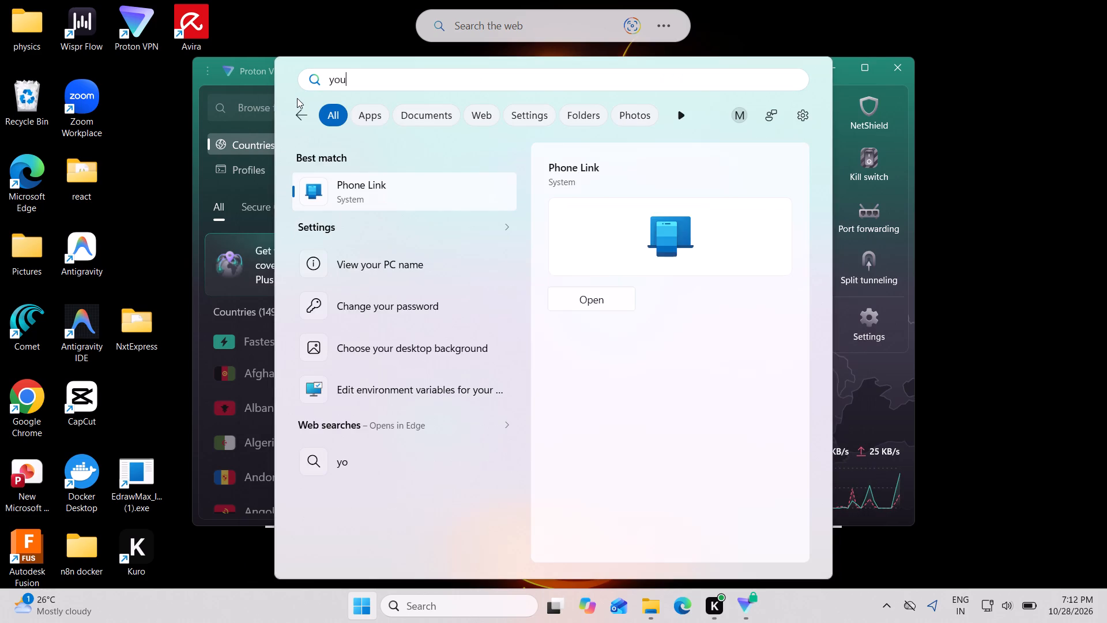
{"action": "key", "text": "BackSpace"}
{"action": "key", "text": "BackSpace"}
{"action": "key", "text": "BackSpace"}
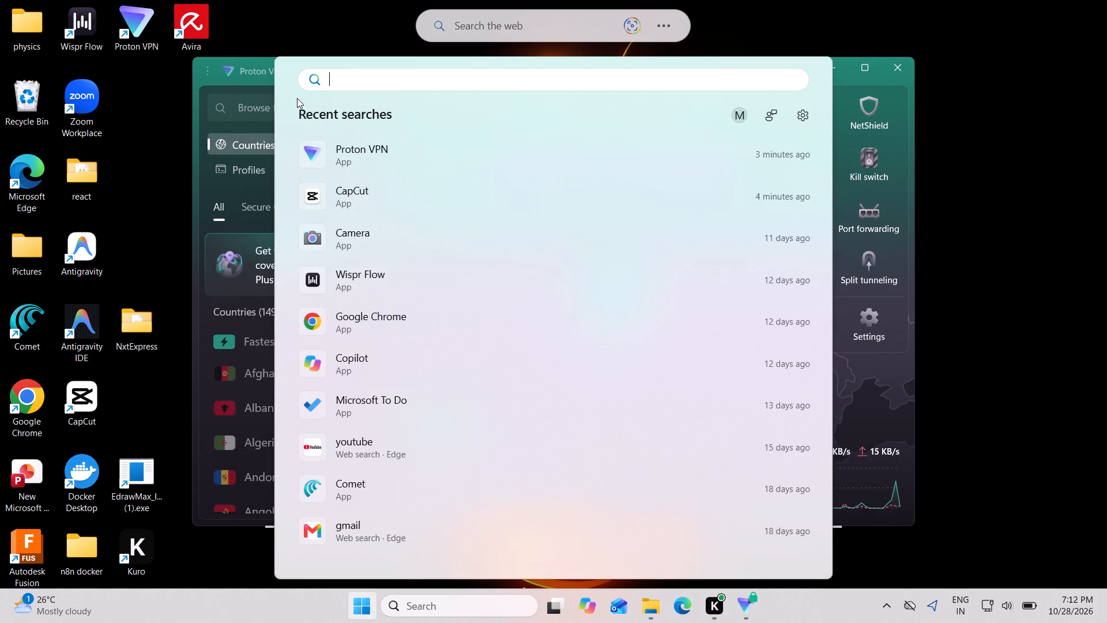
{"action": "left_click", "coordinate": [330, 192]}
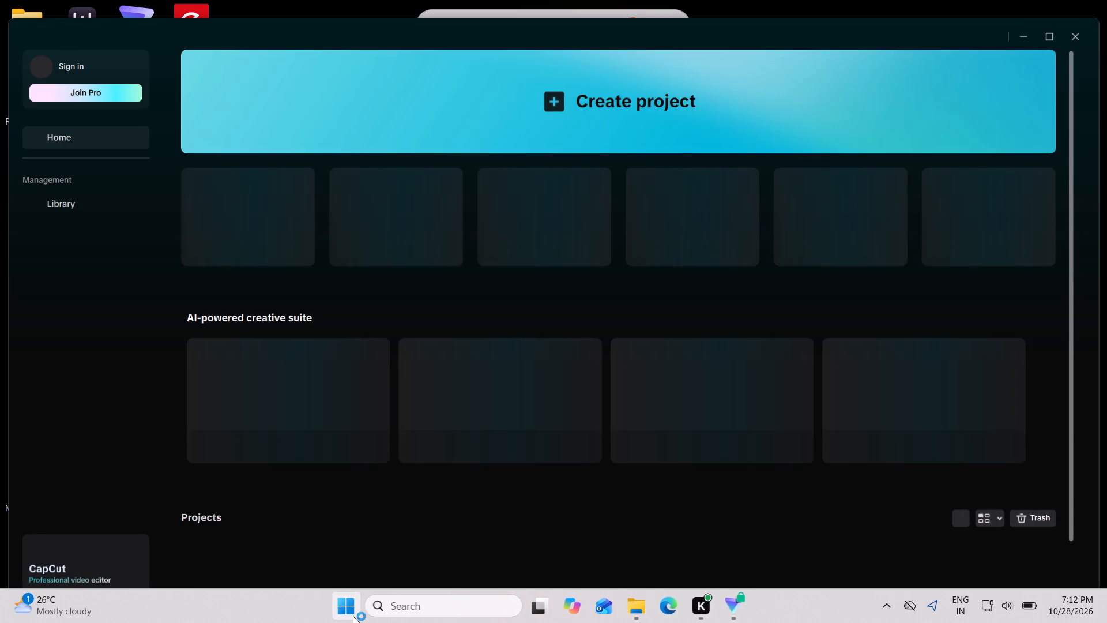
Create a new project and import the examines, freezes-time and stops-time clips plus copies of both "Boy_discovers" clips from Downloads.
{"action": "left_click", "coordinate": [609, 106]}
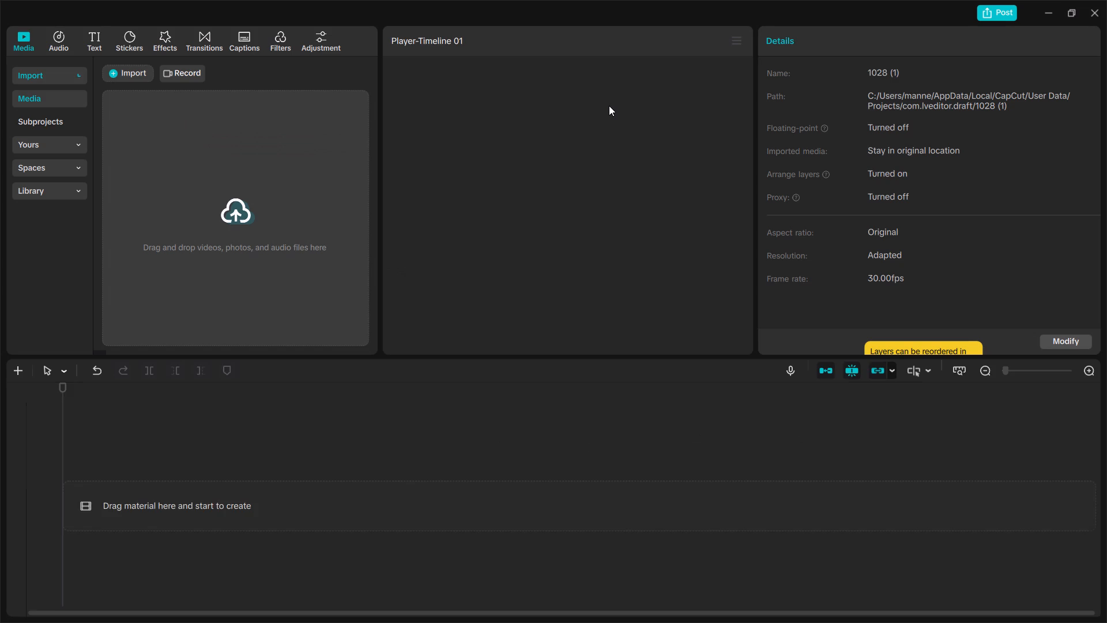
{"action": "left_click", "coordinate": [253, 242]}
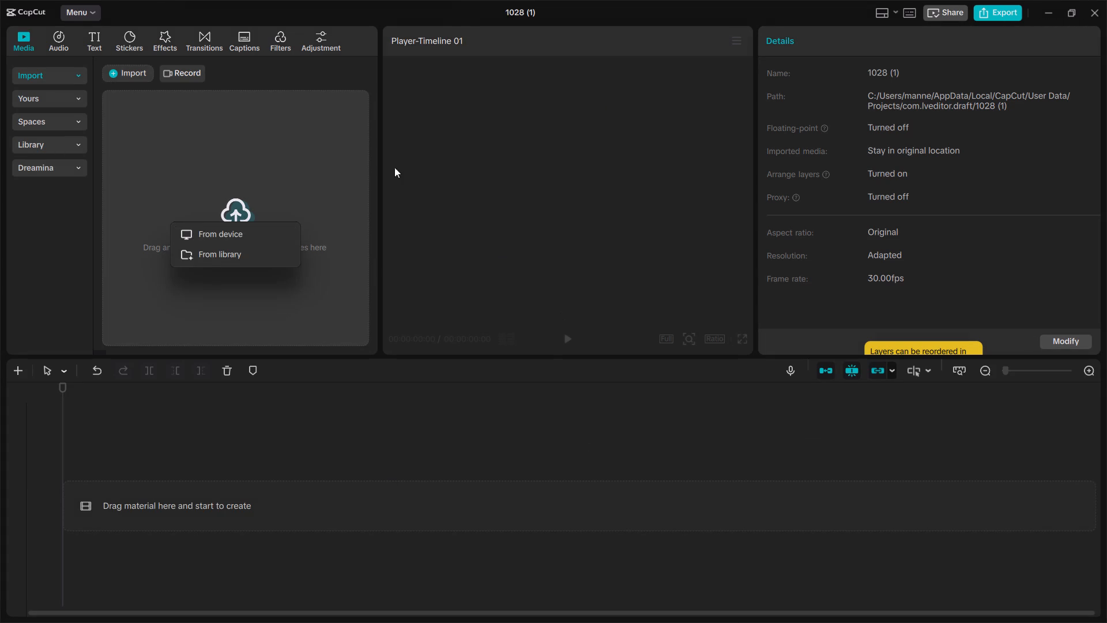
{"action": "left_click", "coordinate": [230, 230]}
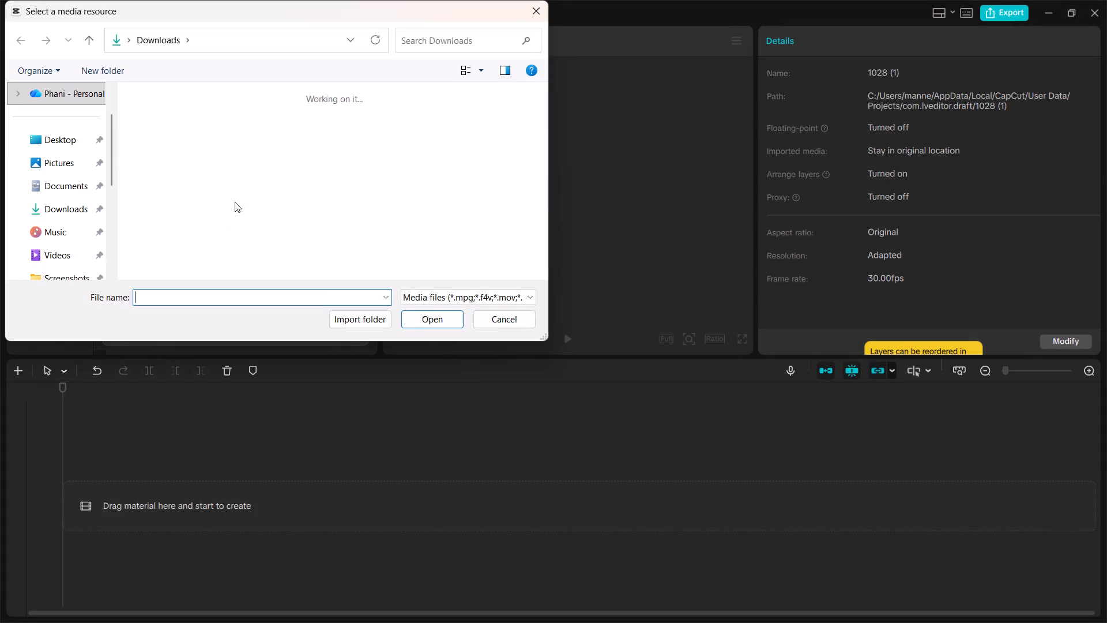
{"action": "left_click", "coordinate": [201, 115], "text": "ctrl"}
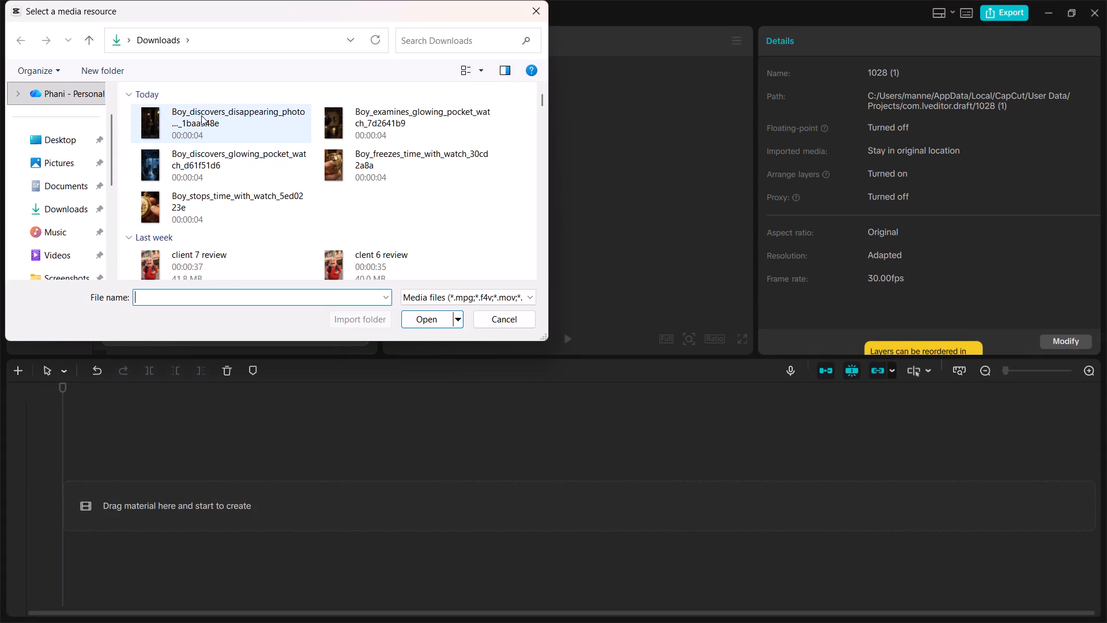
{"action": "left_click", "coordinate": [211, 161], "text": "ctrl"}
{"action": "left_click_drag", "start_coordinate": [238, 196], "coordinate": [275, 207], "text": "ctrl"}
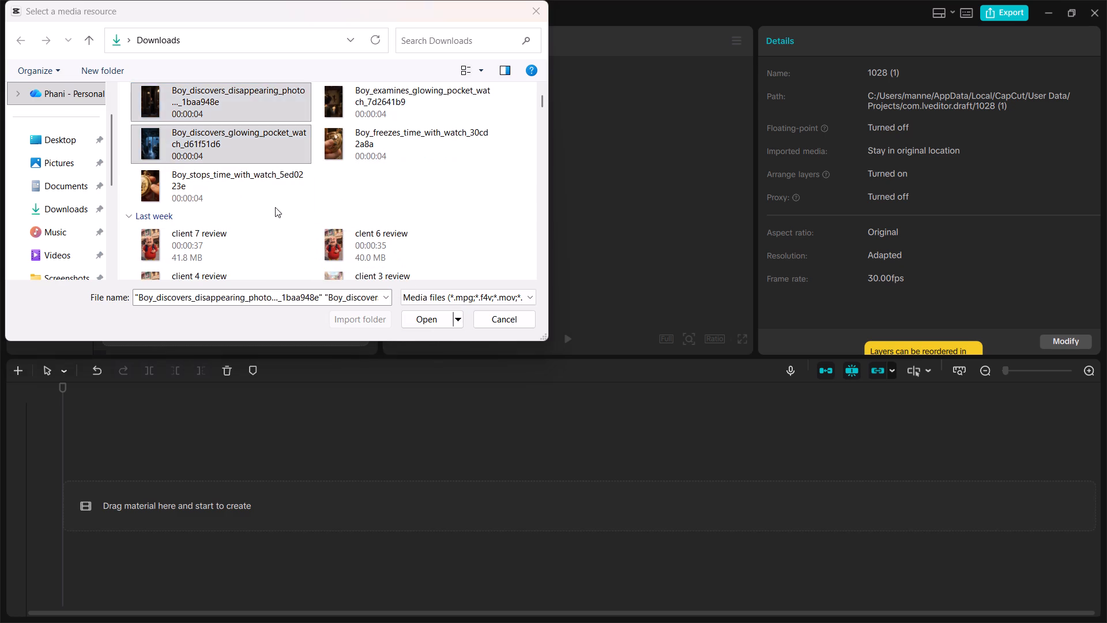
{"action": "left_click", "coordinate": [383, 129], "text": "ctrl"}
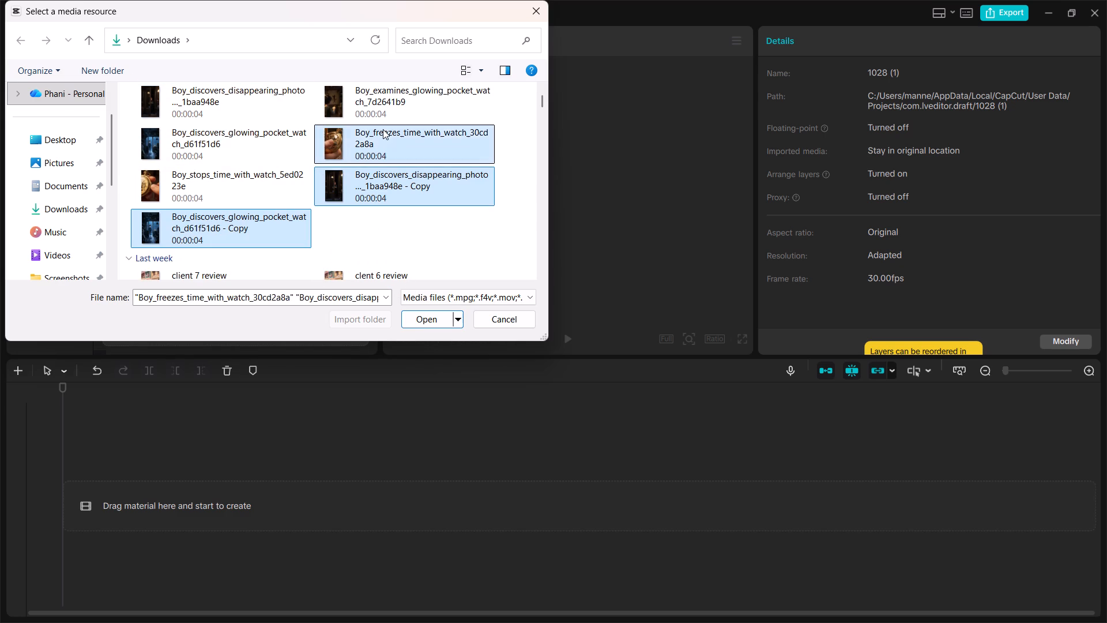
{"action": "left_click", "coordinate": [372, 97], "text": "ctrl"}
{"action": "left_click", "coordinate": [223, 187], "text": "ctrl"}
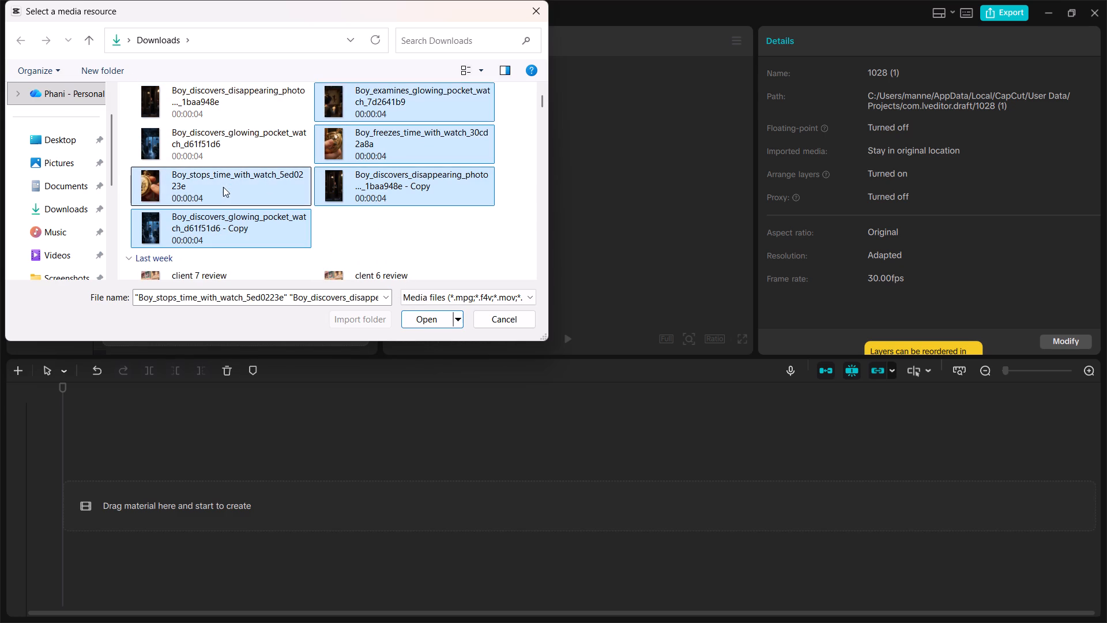
{"action": "left_click", "coordinate": [424, 320], "text": "ctrl"}
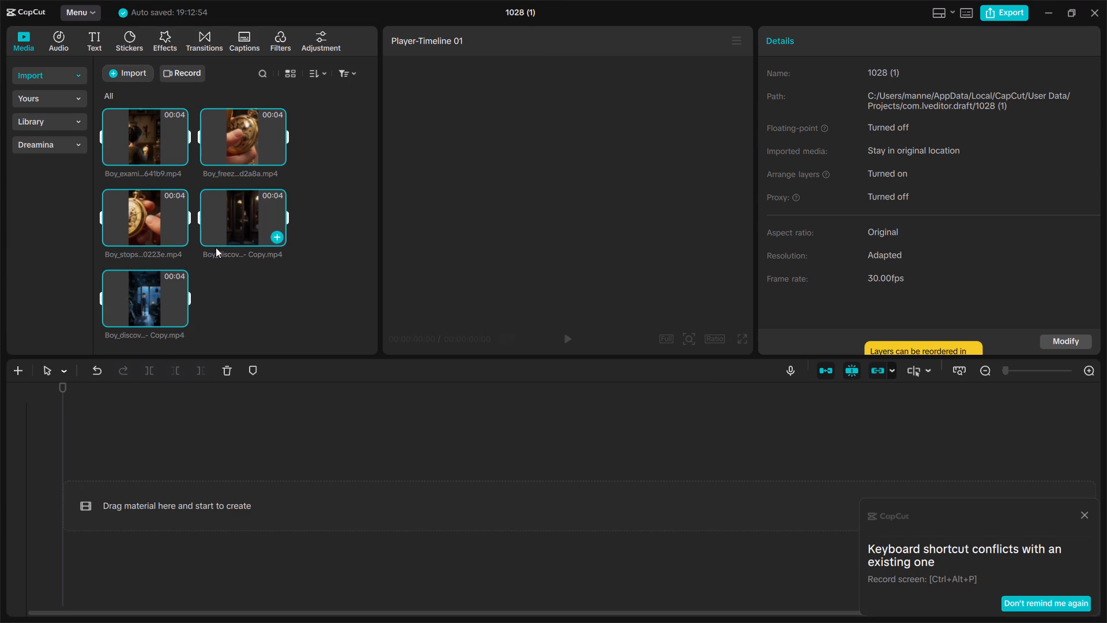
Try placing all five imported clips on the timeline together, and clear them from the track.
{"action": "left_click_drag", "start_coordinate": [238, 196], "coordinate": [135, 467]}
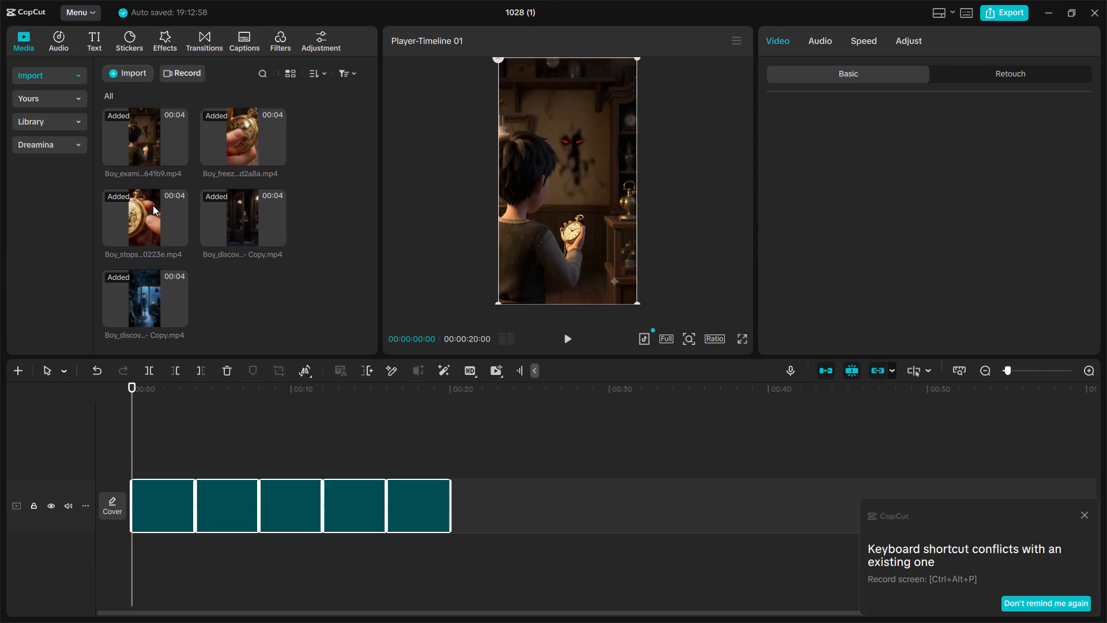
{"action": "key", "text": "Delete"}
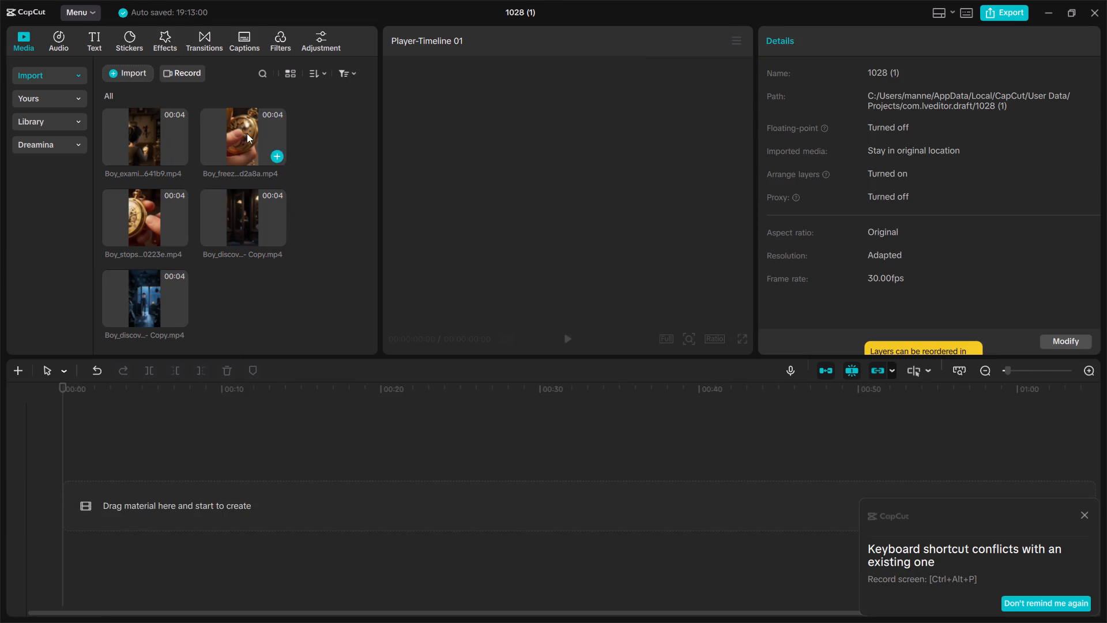
Place the "Boy_discovers_disappearing_photo" copy on the main track and insert the "Boy_discovers_glowing_pocket_watch" copy before it at the start.
{"action": "left_click_drag", "start_coordinate": [243, 200], "coordinate": [356, 475]}
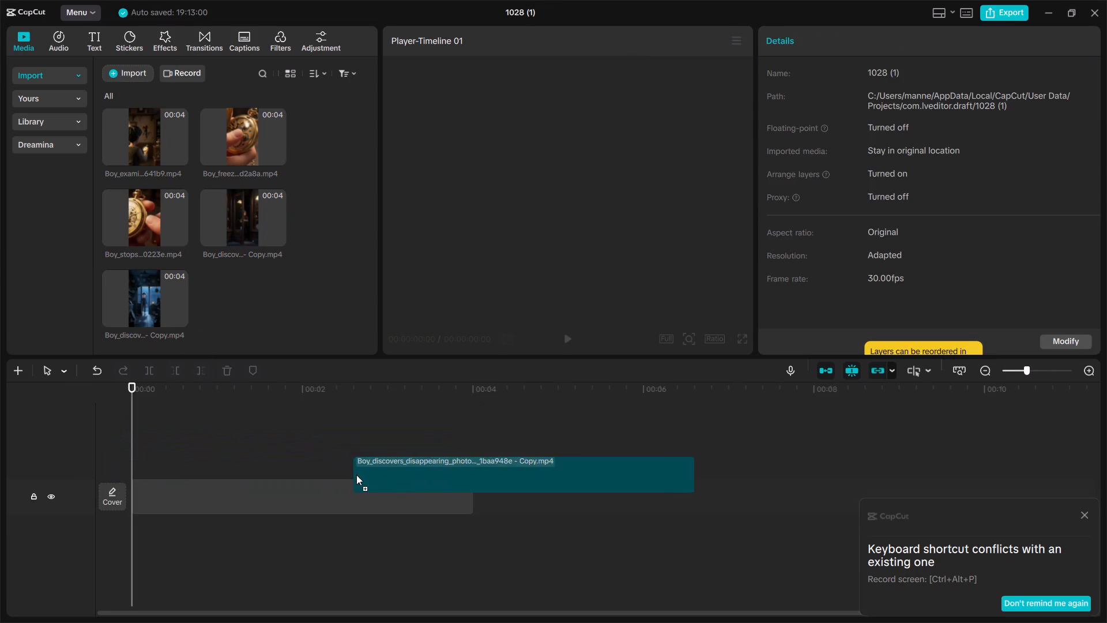
{"action": "left_click_drag", "start_coordinate": [356, 475], "coordinate": [141, 519]}
{"action": "left_click_drag", "start_coordinate": [156, 295], "coordinate": [110, 421]}
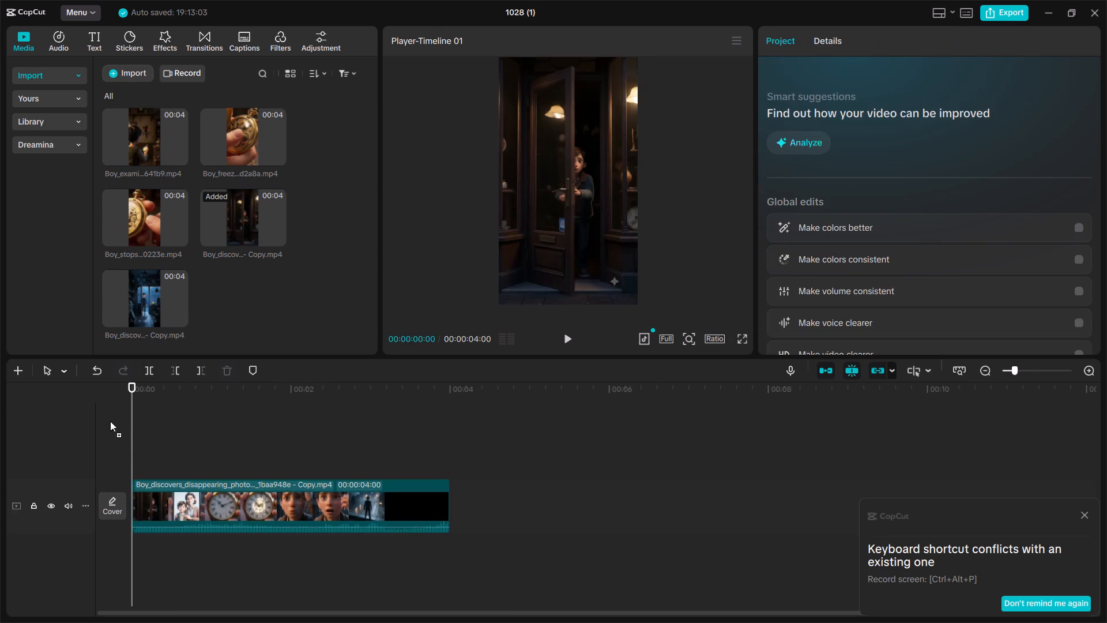
{"action": "left_click_drag", "start_coordinate": [110, 421], "coordinate": [63, 530]}
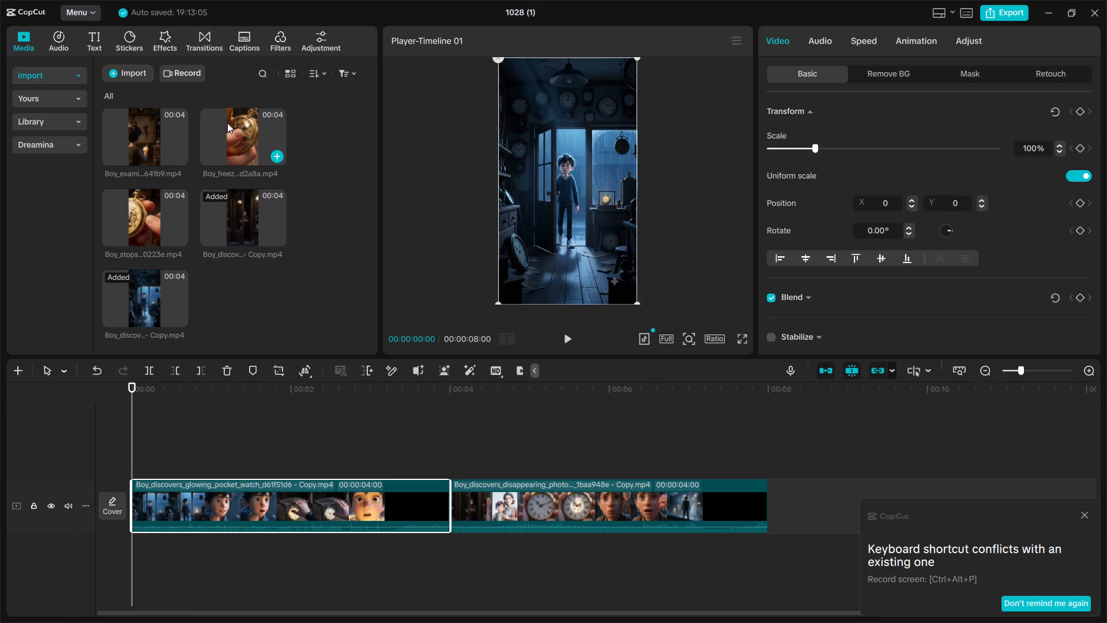
Insert "Boy_freezes_time_with_watch" and "Boy_examines_glowing_pocket_watch", in that order, between the two clips on the main track.
{"action": "double_click", "coordinate": [230, 139]}
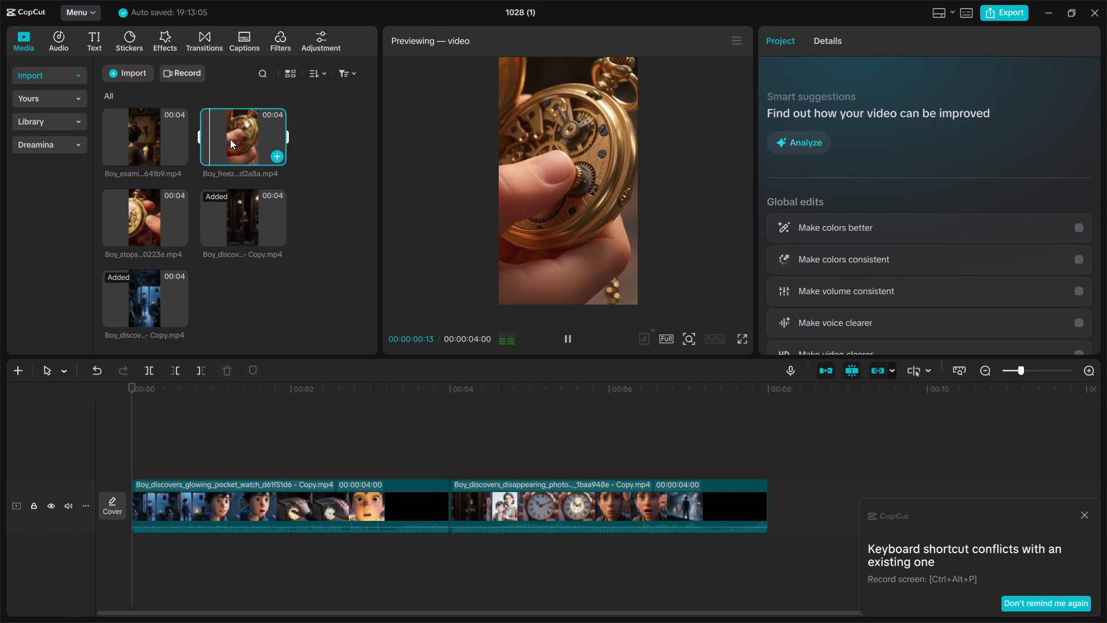
{"action": "left_click_drag", "start_coordinate": [230, 139], "coordinate": [440, 521]}
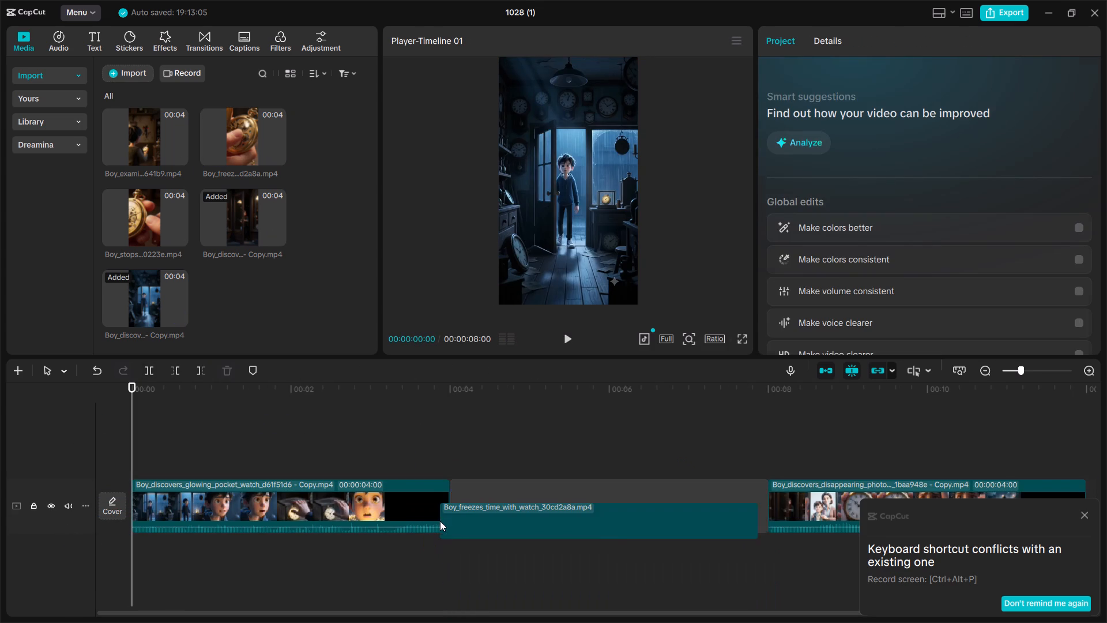
{"action": "scroll", "coordinate": [440, 521], "scroll_direction": "left", "scroll_amount": 1}
{"action": "left_click_drag", "start_coordinate": [154, 135], "coordinate": [578, 332]}
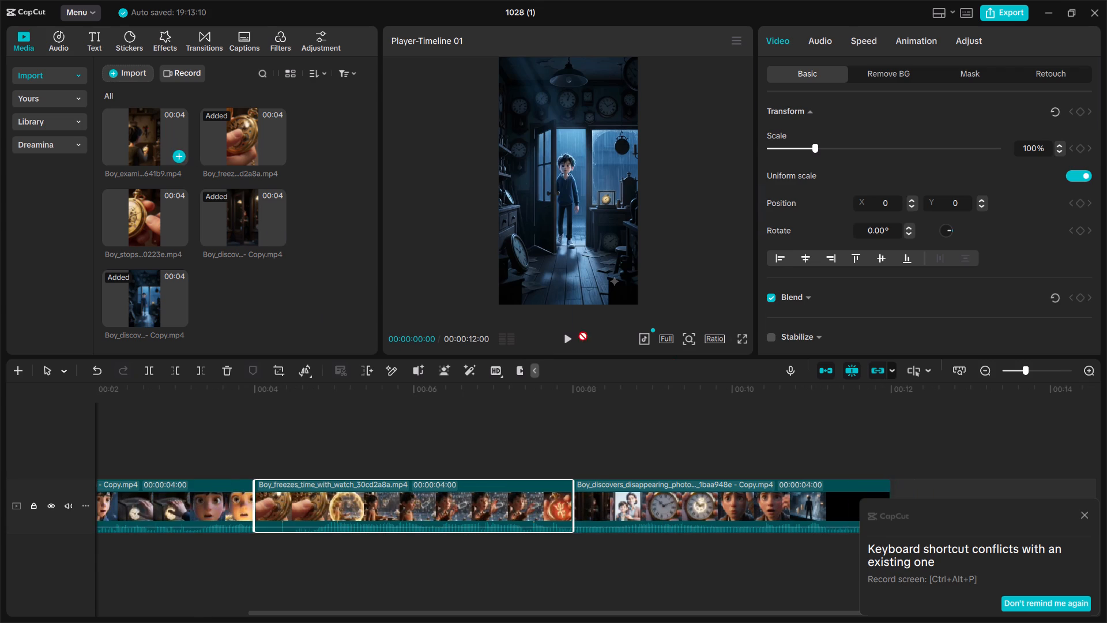
{"action": "left_click_drag", "start_coordinate": [578, 332], "coordinate": [583, 495]}
Play the four-clip sequence from the start to its end to check the story order.
{"action": "scroll", "coordinate": [475, 502], "scroll_direction": "right", "scroll_amount": 2}
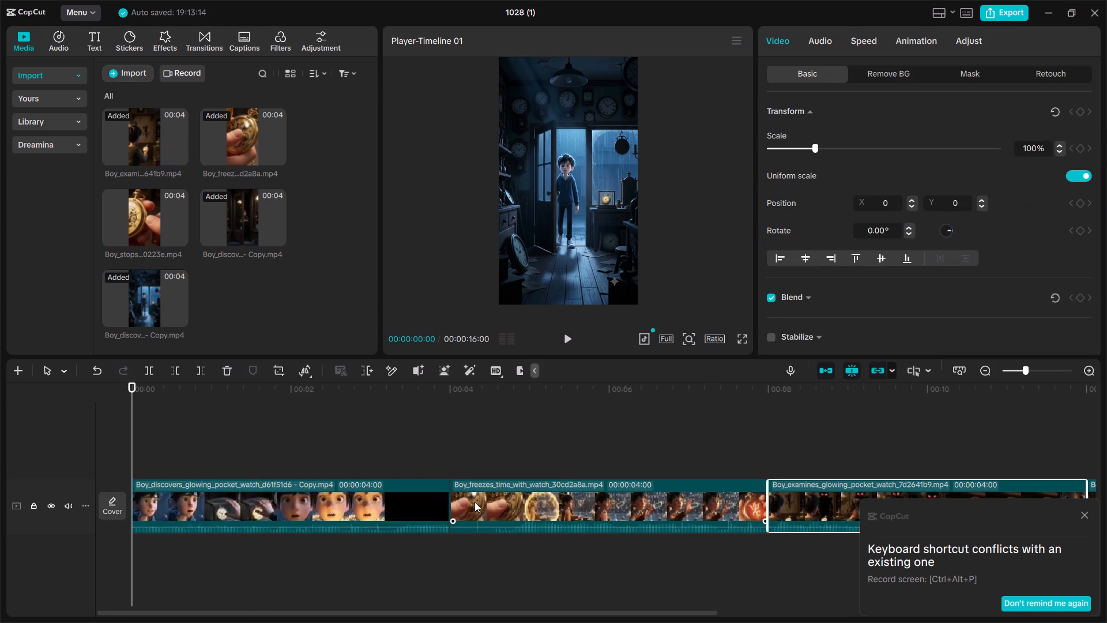
{"action": "scroll", "coordinate": [475, 502], "scroll_direction": "right", "scroll_amount": 6}
{"action": "left_click", "coordinate": [563, 340]}
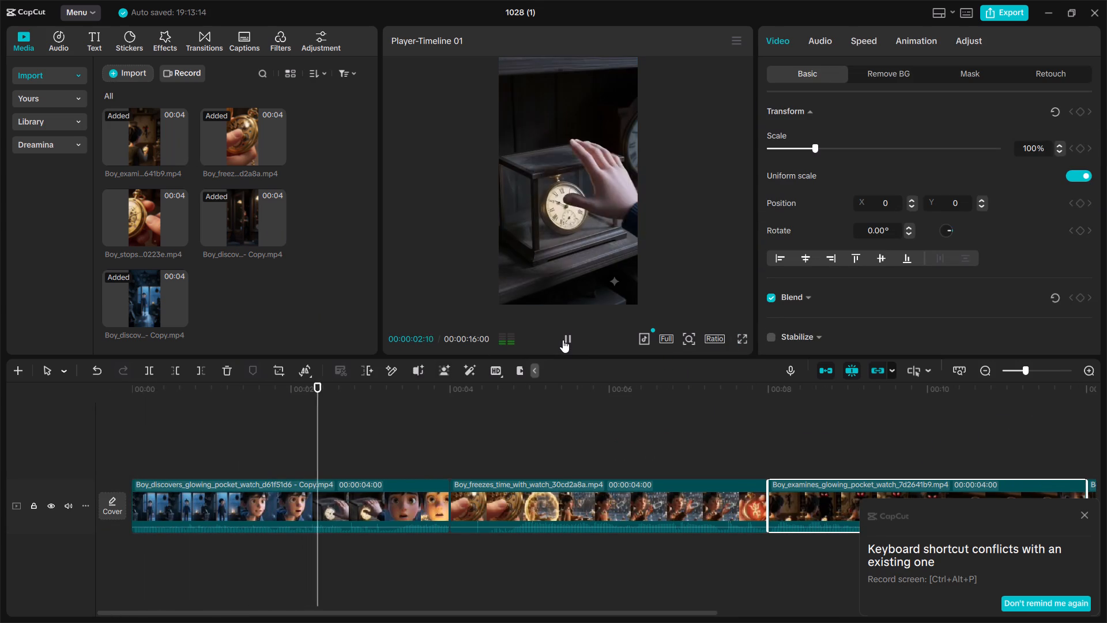
{"action": "scroll", "coordinate": [511, 468], "scroll_direction": "left", "scroll_amount": 1}
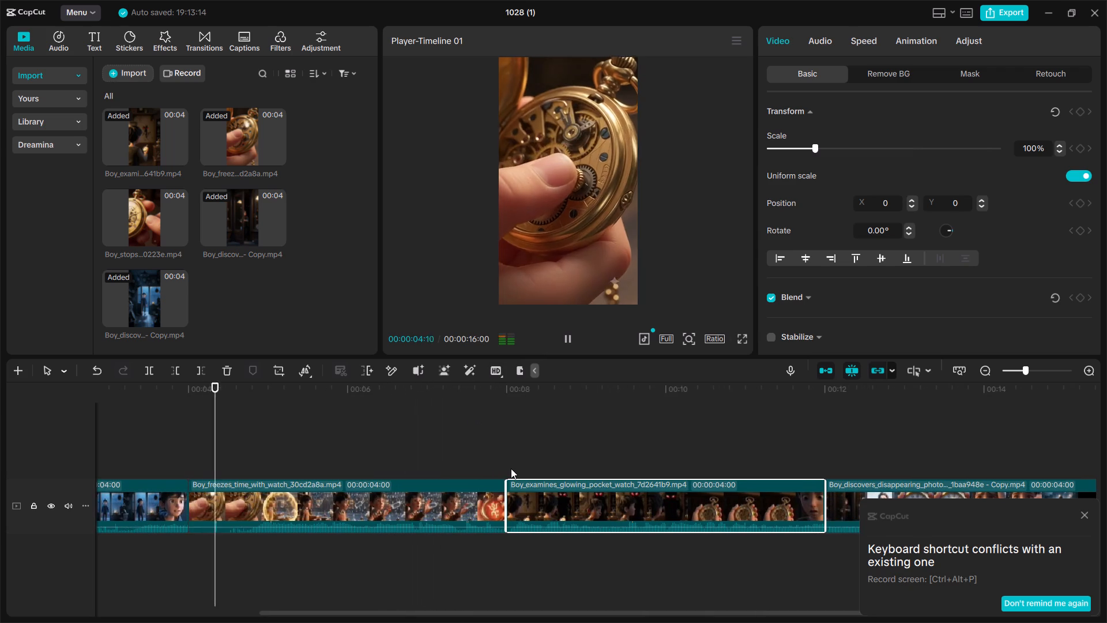
{"action": "scroll", "coordinate": [511, 468], "scroll_direction": "left", "scroll_amount": 3}
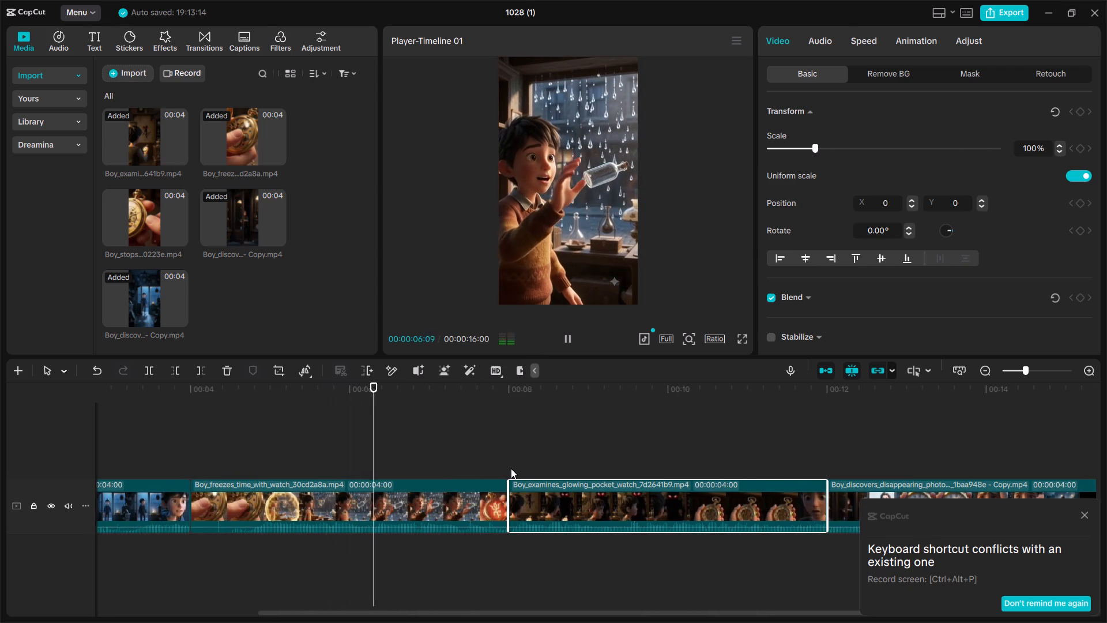
{"action": "scroll", "coordinate": [511, 468], "scroll_direction": "left", "scroll_amount": 1}
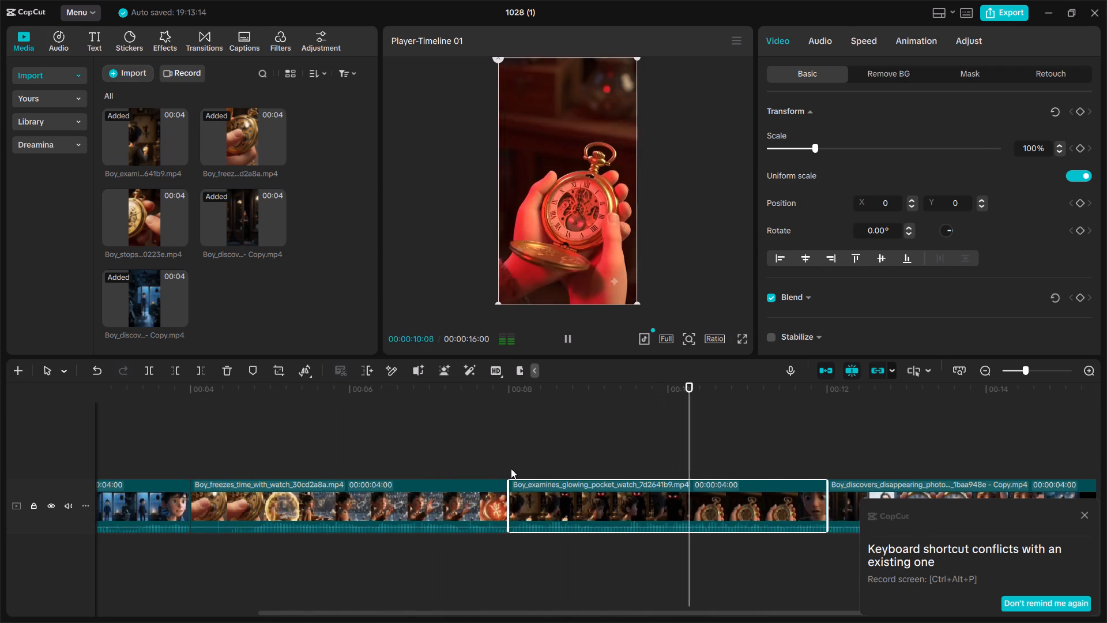
{"action": "scroll", "coordinate": [511, 468], "scroll_direction": "left", "scroll_amount": 1}
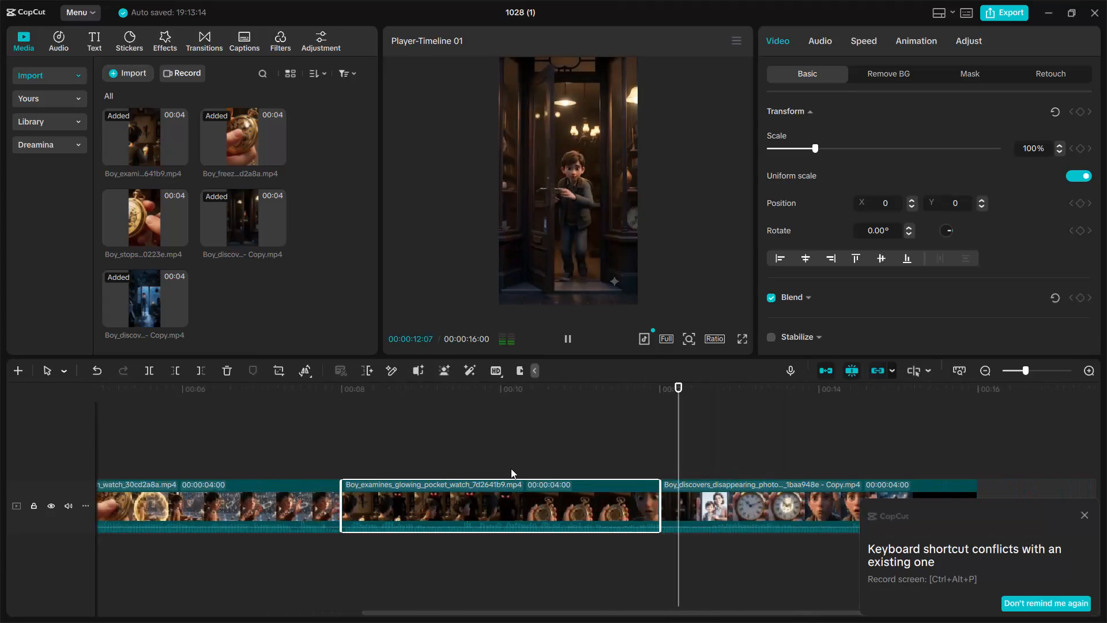
{"action": "scroll", "coordinate": [511, 468], "scroll_direction": "left", "scroll_amount": 1}
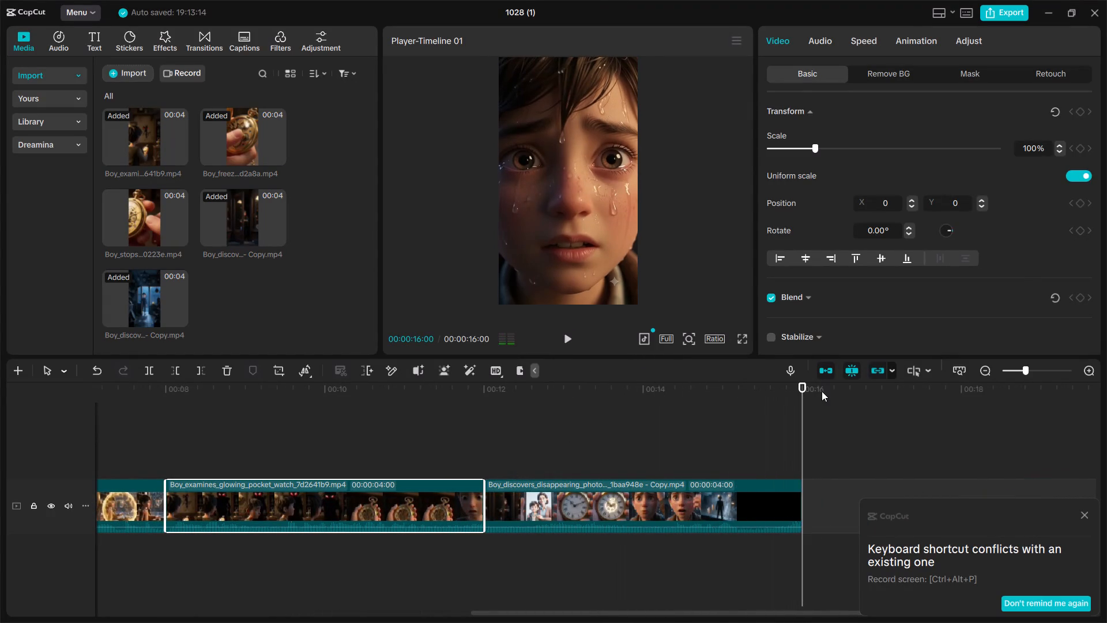
Add the Shake & Flash transition between "Boy_discovers_glowing_pocket_watch" and "Boy_freezes_time_with_watch", using duplicate frames, and shorten it to 0.9 s.
{"action": "left_click_drag", "start_coordinate": [806, 397], "coordinate": [7, 262]}
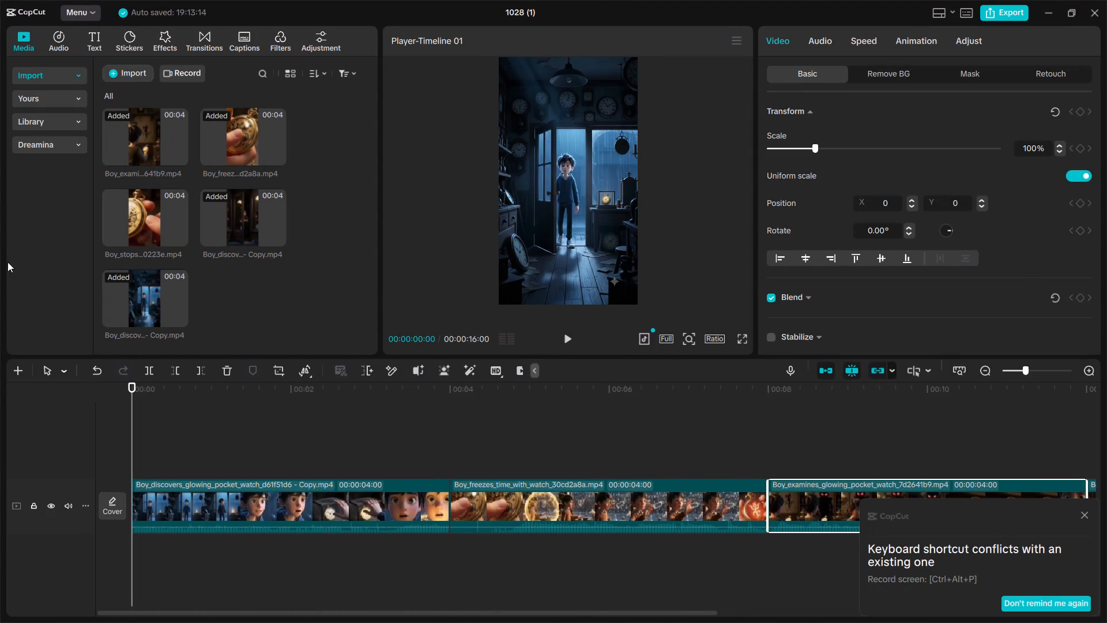
{"action": "left_click", "coordinate": [197, 36]}
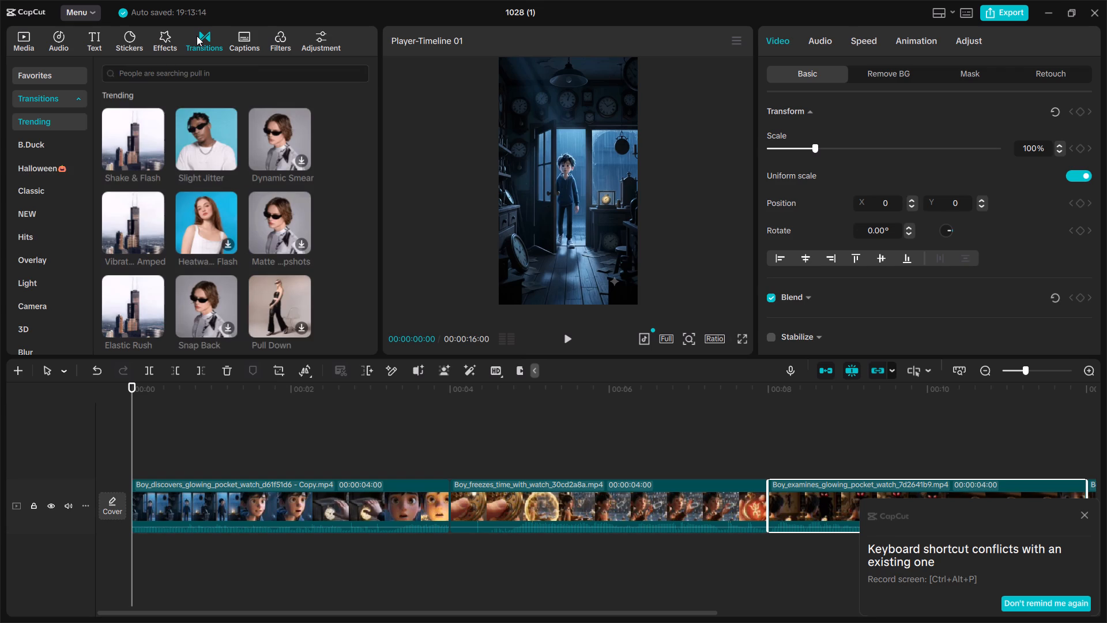
{"action": "left_click_drag", "start_coordinate": [141, 147], "coordinate": [397, 483]}
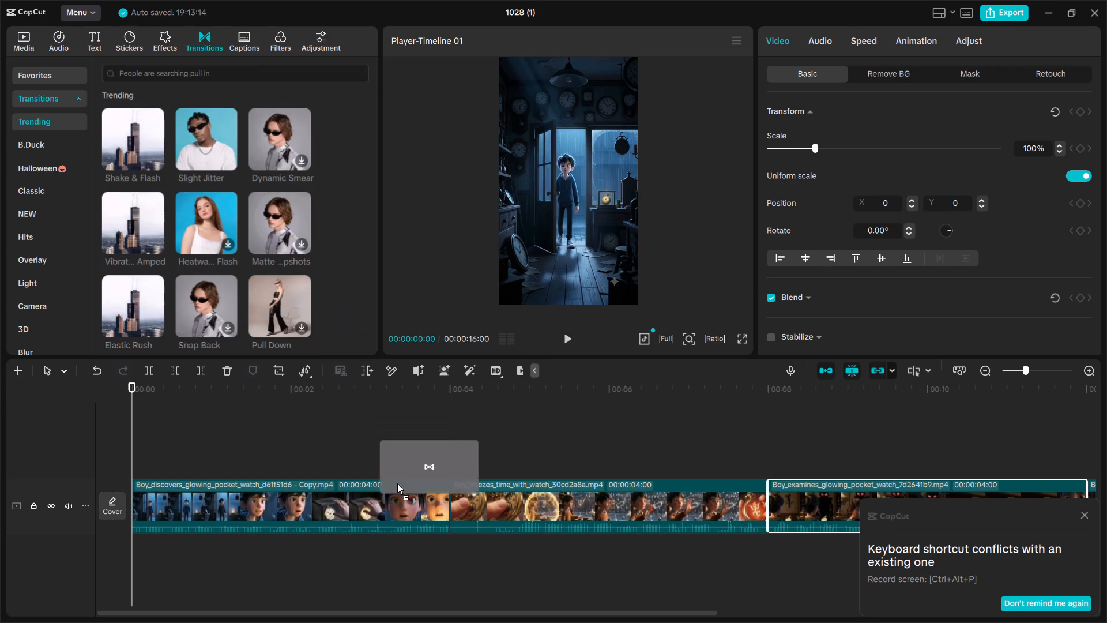
{"action": "left_click_drag", "start_coordinate": [397, 483], "coordinate": [412, 516]}
{"action": "left_click", "coordinate": [627, 359]}
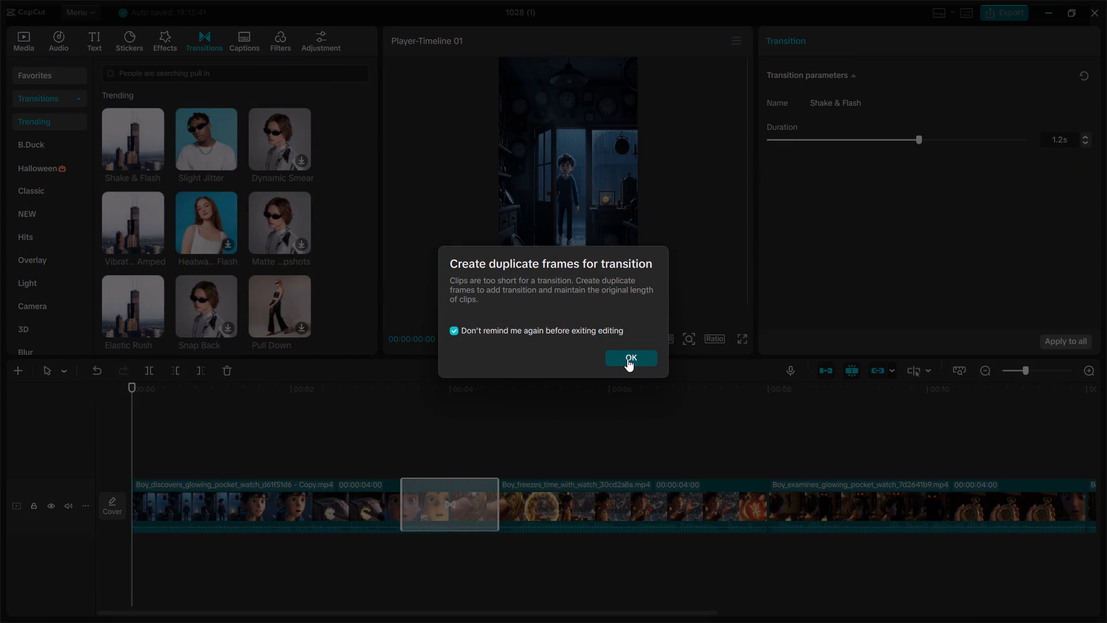
{"action": "left_click_drag", "start_coordinate": [401, 492], "coordinate": [419, 491]}
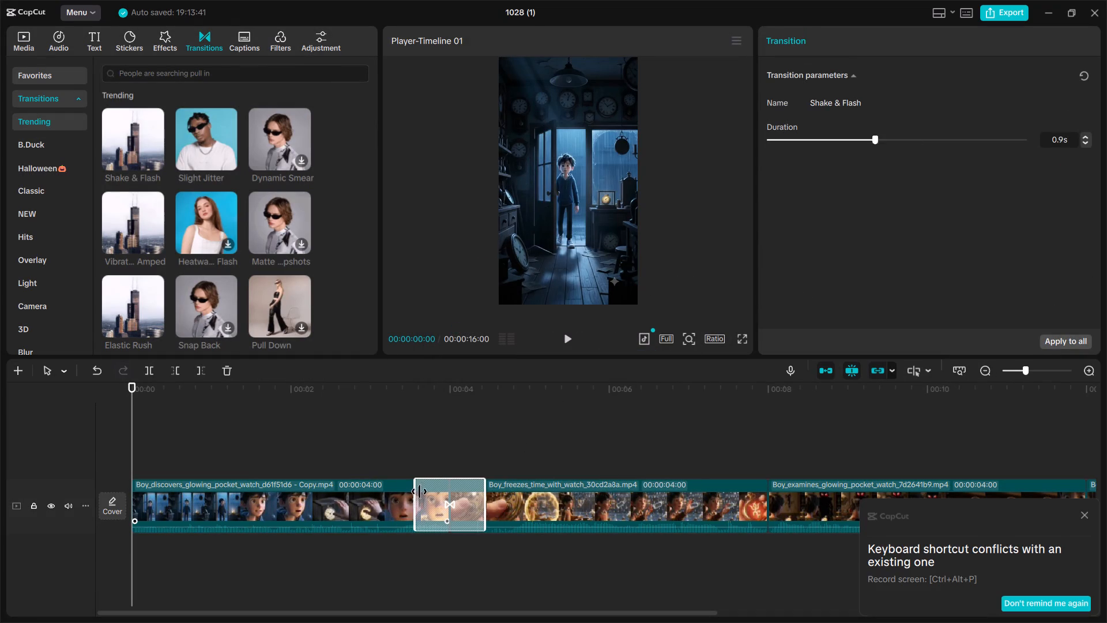
Shorten the Shake & Flash transition between the first two clips to 0.3 s.
{"action": "left_click_drag", "start_coordinate": [419, 491], "coordinate": [438, 489]}
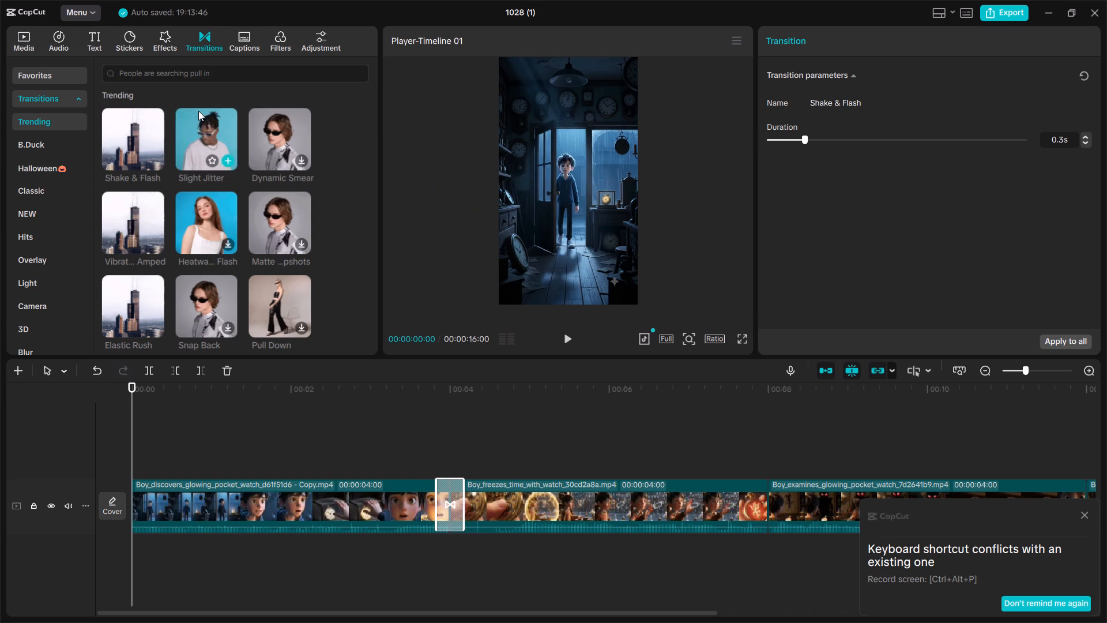
Add the Slight Jitter transition between "Boy_freezes_time_with_watch" and "Boy_examines_glowing_pocket_watch" and shorten it to 0.3 s.
{"action": "scroll", "coordinate": [568, 531], "scroll_direction": "left", "scroll_amount": 1}
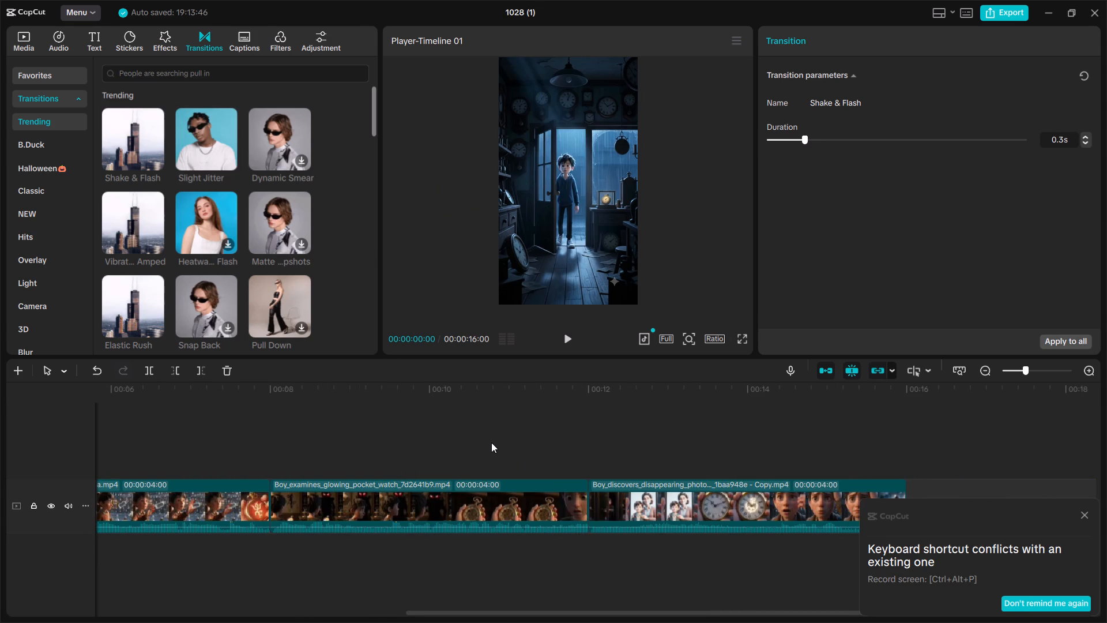
{"action": "scroll", "coordinate": [491, 442], "scroll_direction": "right", "scroll_amount": 1}
{"action": "scroll", "coordinate": [465, 482], "scroll_direction": "left", "scroll_amount": 1}
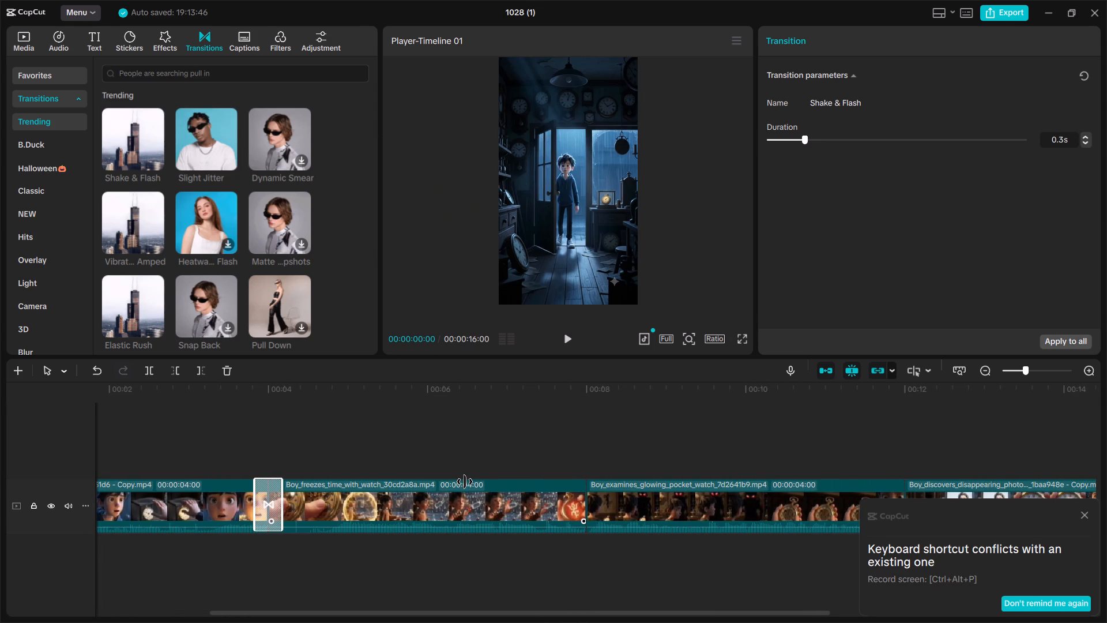
{"action": "left_click_drag", "start_coordinate": [188, 135], "coordinate": [520, 489]}
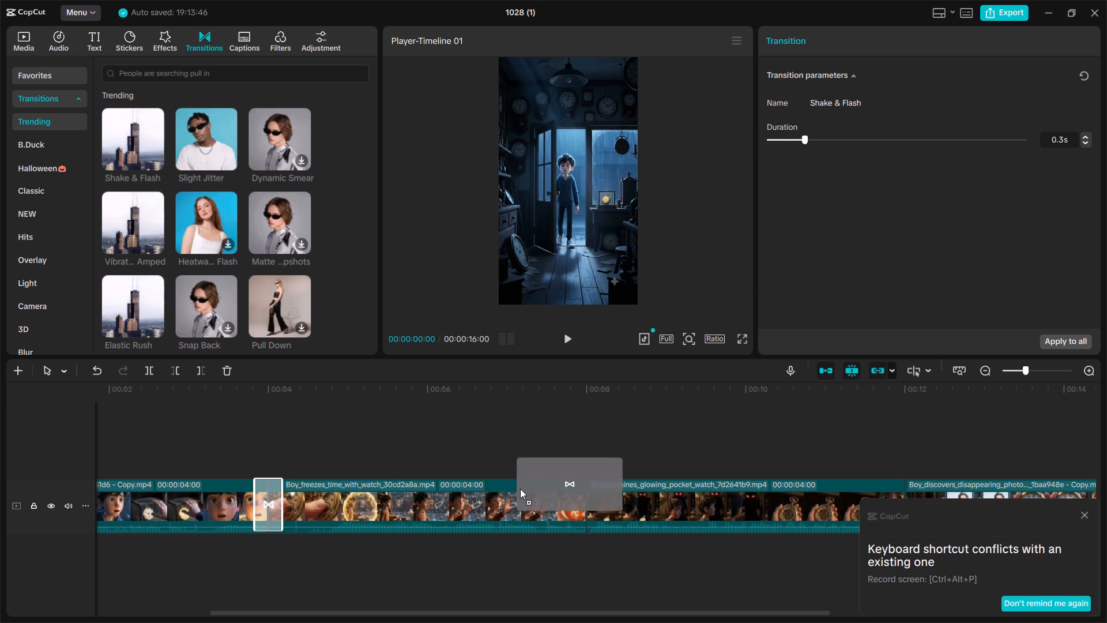
{"action": "left_click_drag", "start_coordinate": [520, 489], "coordinate": [529, 503]}
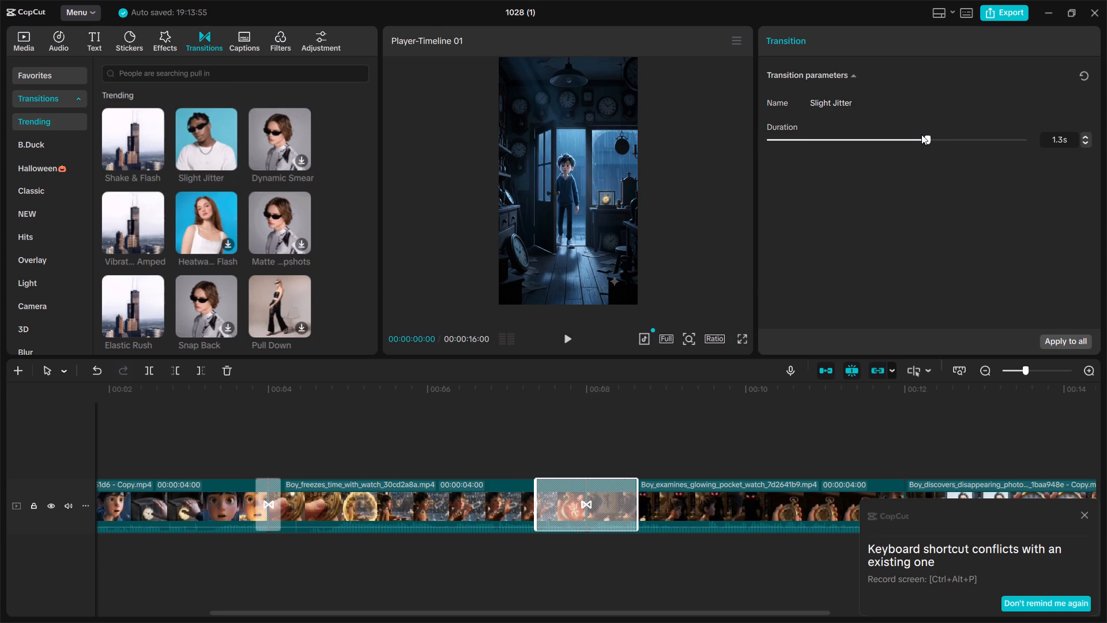
{"action": "left_click_drag", "start_coordinate": [931, 138], "coordinate": [871, 142]}
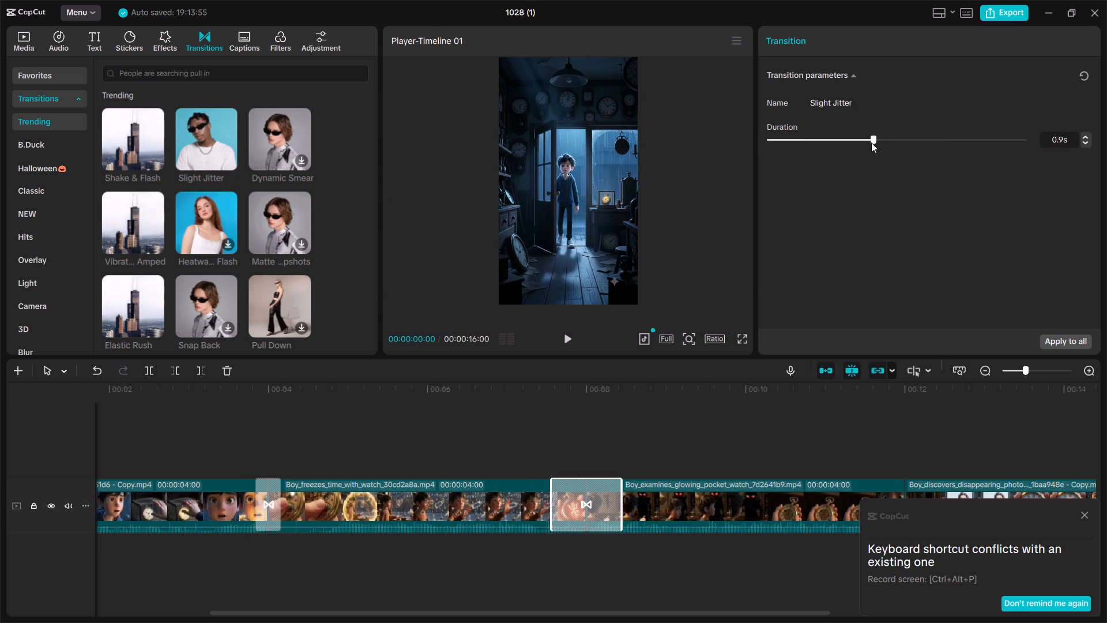
{"action": "left_click_drag", "start_coordinate": [871, 142], "coordinate": [807, 148]}
Add the 3D Scroll-down transition between "Boy_examines_glowing_pocket_watch" and "Boy_discovers_disappearing_photo" and shorten it to 0.3 s.
{"action": "scroll", "coordinate": [285, 223], "scroll_direction": "left", "scroll_amount": 1}
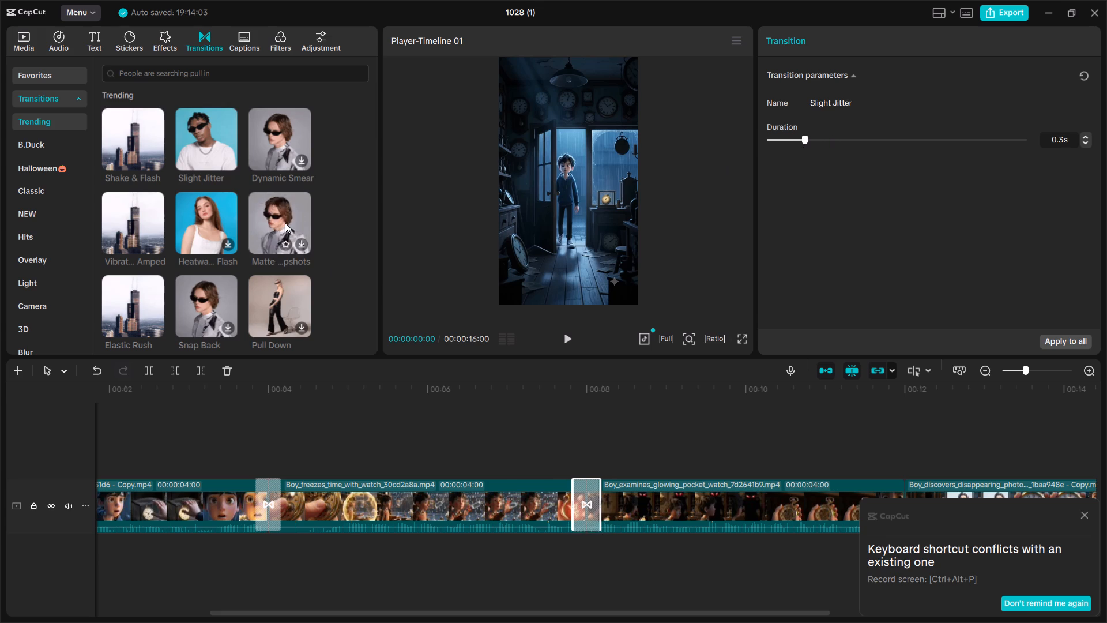
{"action": "scroll", "coordinate": [470, 443], "scroll_direction": "left", "scroll_amount": 1}
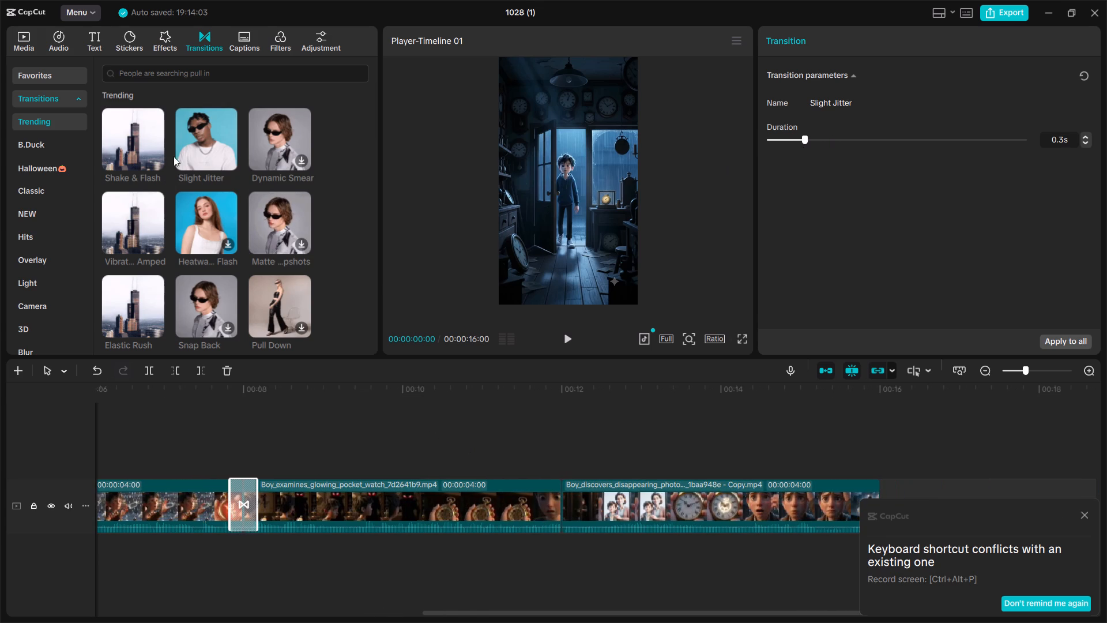
{"action": "scroll", "coordinate": [104, 235], "scroll_direction": "down", "scroll_amount": 1}
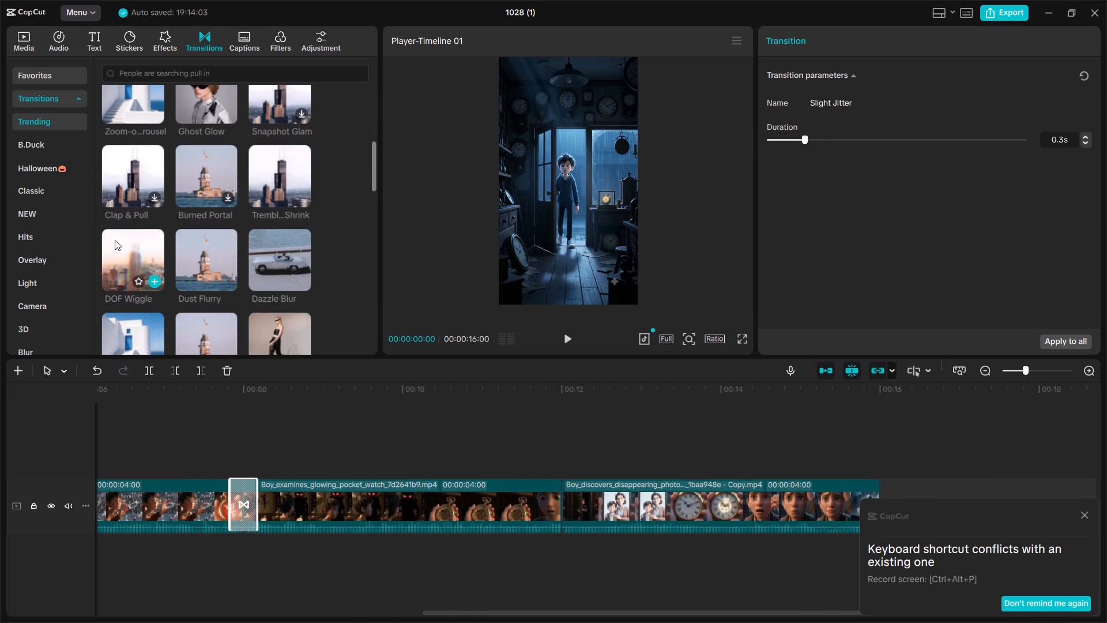
{"action": "scroll", "coordinate": [126, 270], "scroll_direction": "down", "scroll_amount": 1}
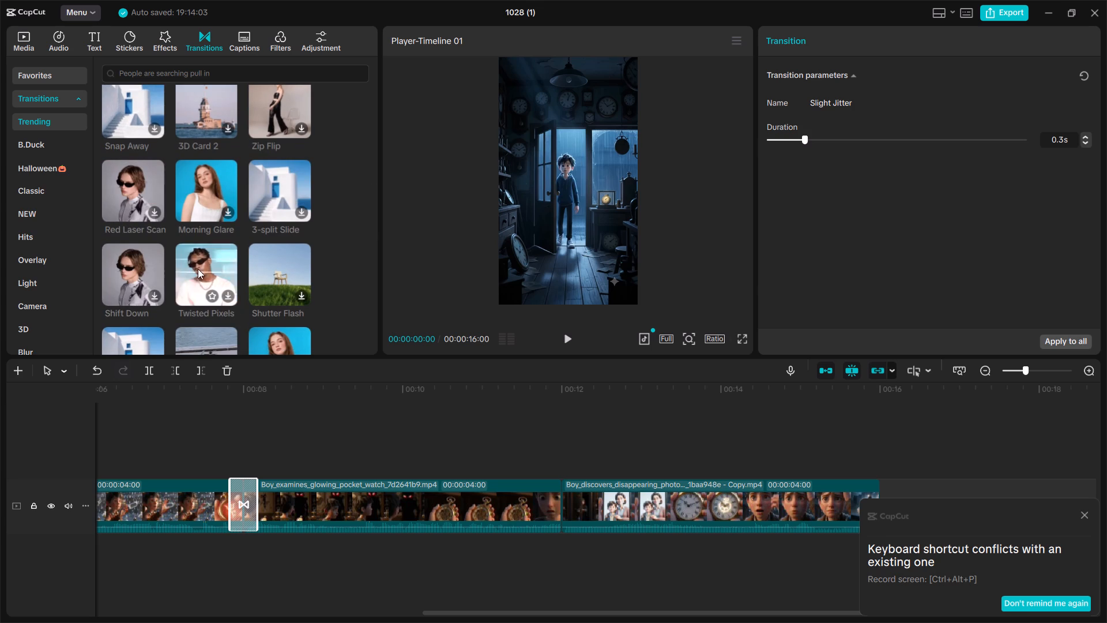
{"action": "scroll", "coordinate": [198, 269], "scroll_direction": "down", "scroll_amount": 1}
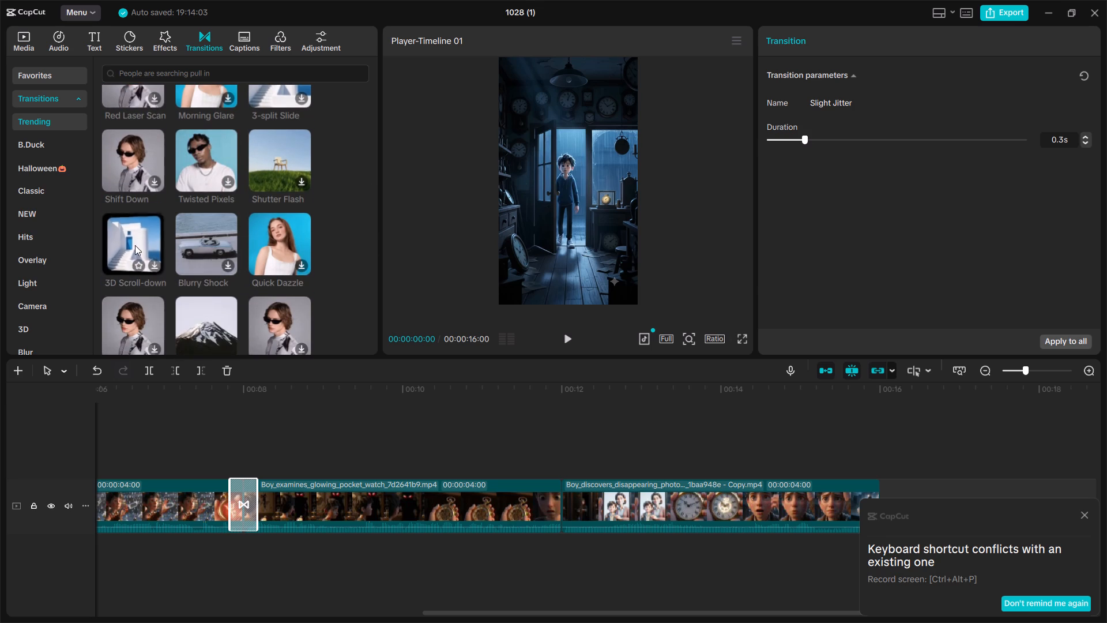
{"action": "left_click_drag", "start_coordinate": [135, 245], "coordinate": [448, 286]}
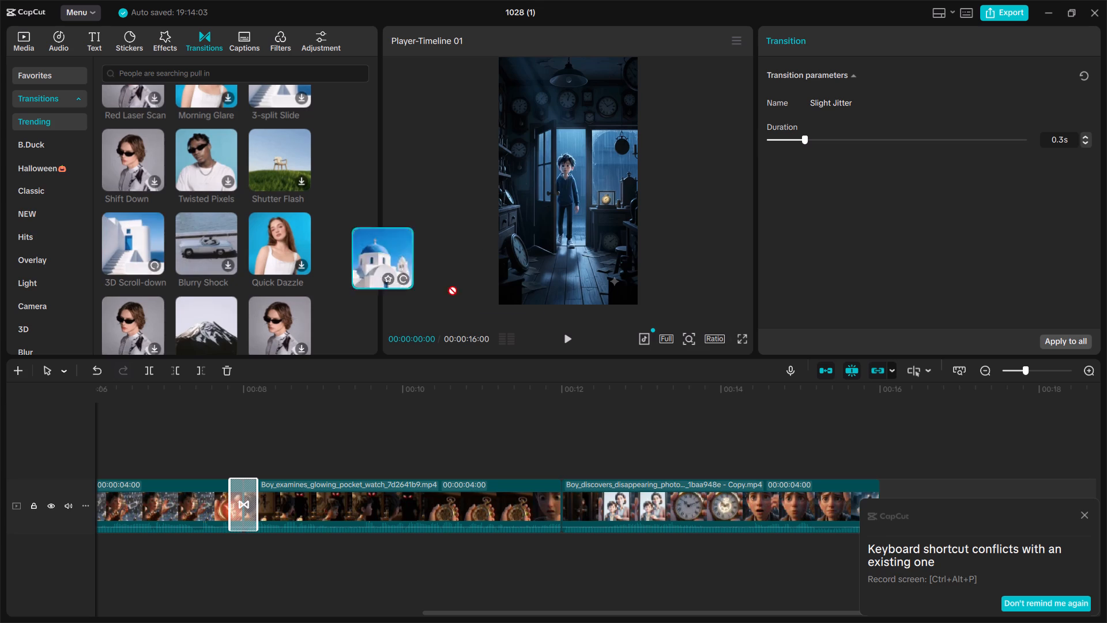
{"action": "left_click_drag", "start_coordinate": [448, 286], "coordinate": [535, 506]}
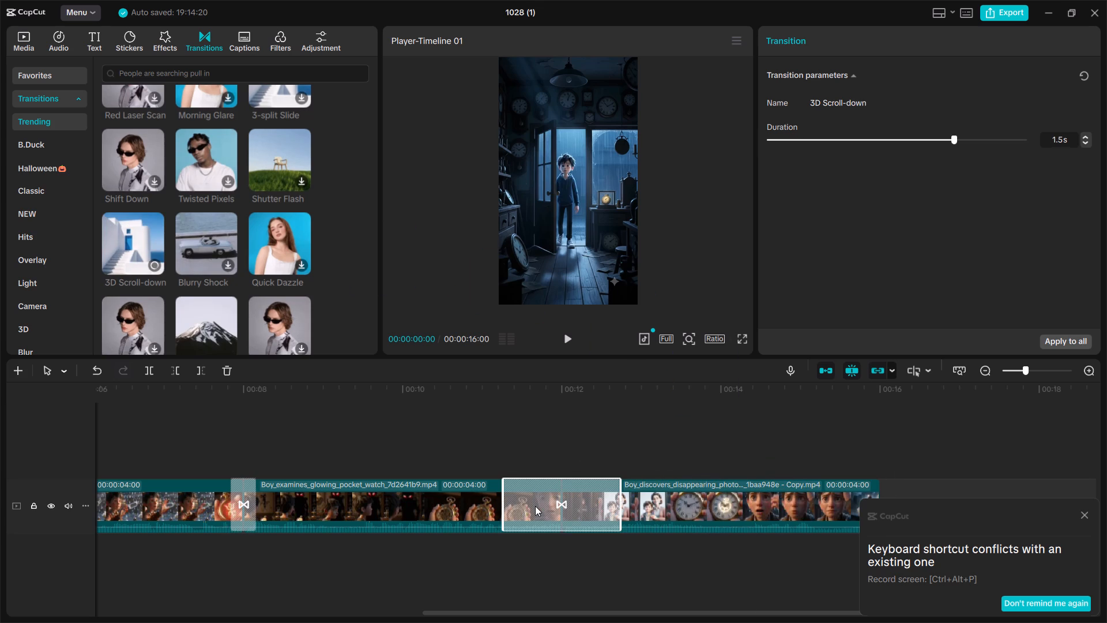
{"action": "left_click_drag", "start_coordinate": [505, 498], "coordinate": [539, 497]}
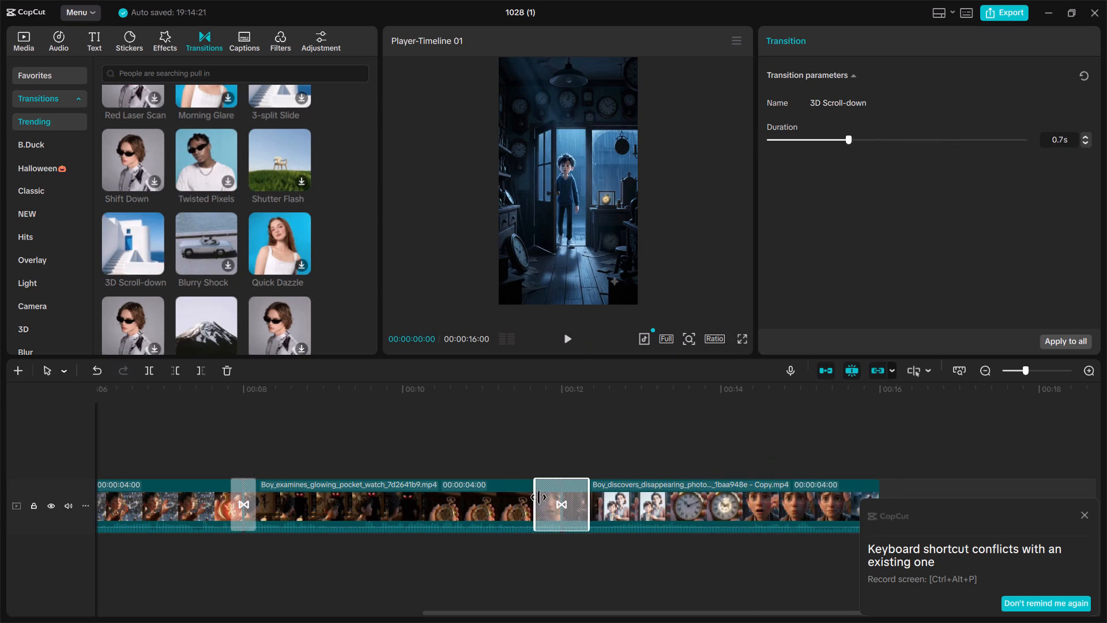
{"action": "left_click_drag", "start_coordinate": [539, 497], "coordinate": [552, 497]}
Play the sequence from start to end to check the three transitions between the clips.
{"action": "scroll", "coordinate": [684, 418], "scroll_direction": "down", "scroll_amount": 1}
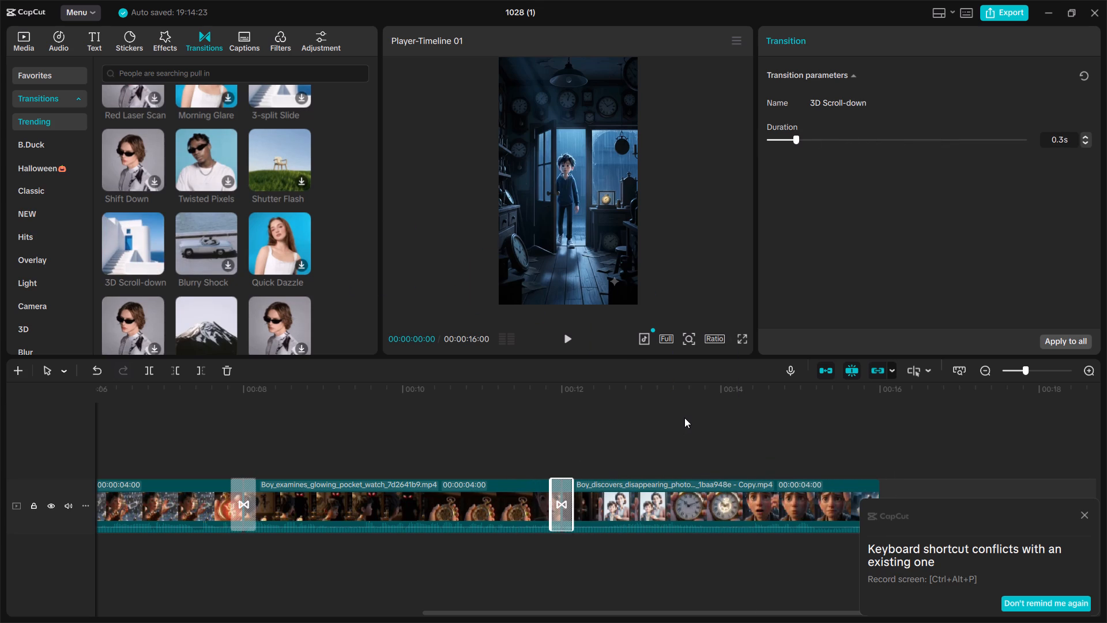
{"action": "scroll", "coordinate": [684, 418], "scroll_direction": "down", "scroll_amount": 1}
{"action": "left_click", "coordinate": [566, 340]}
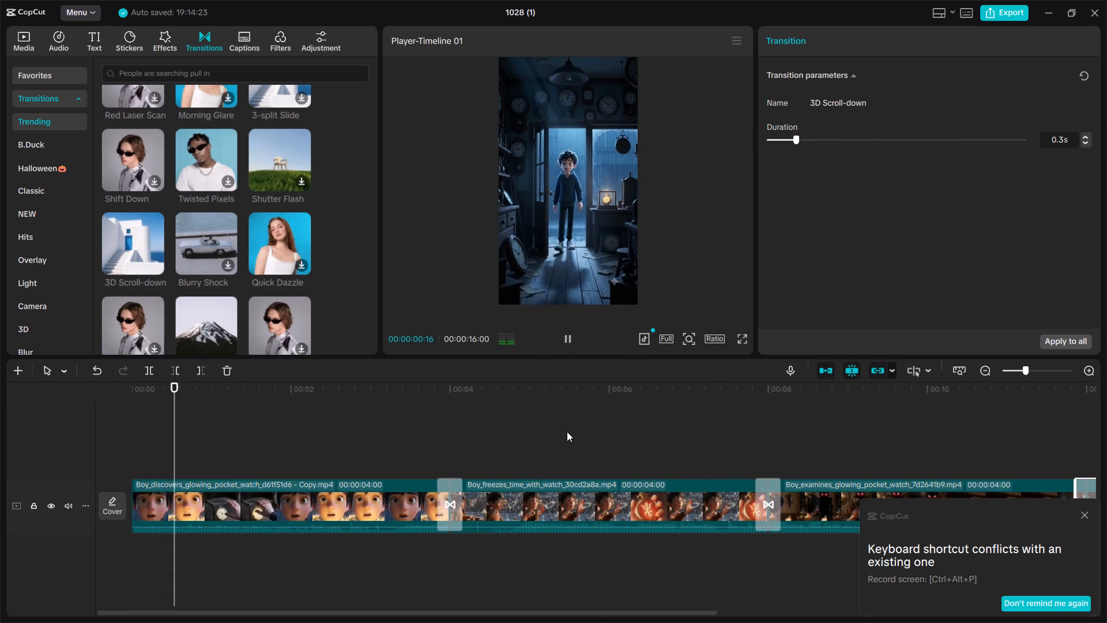
{"action": "scroll", "coordinate": [567, 431], "scroll_direction": "left", "scroll_amount": 1}
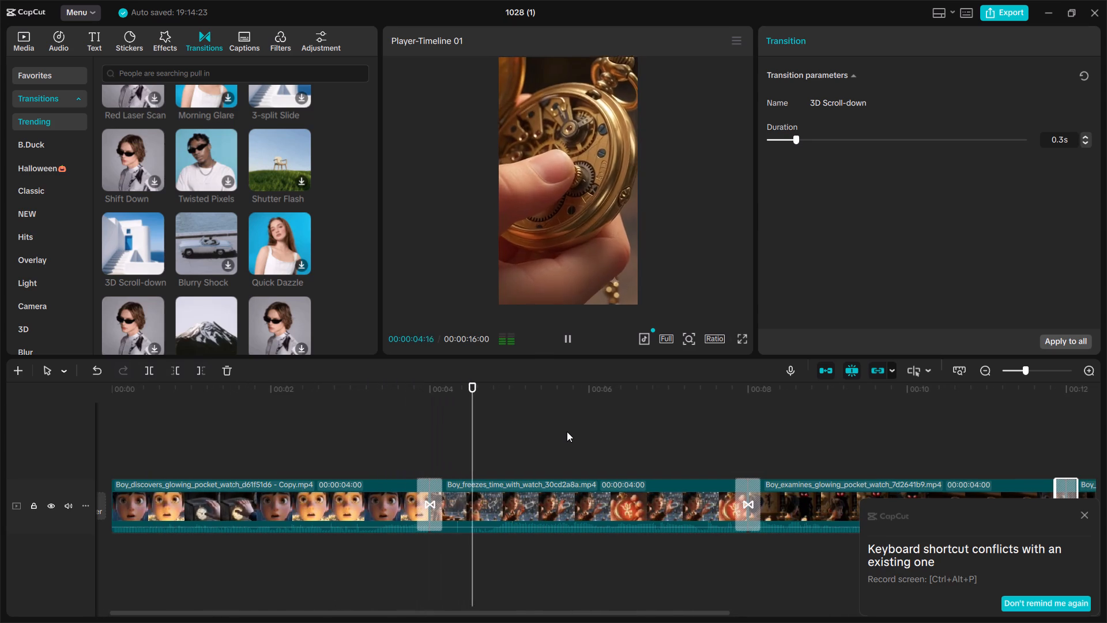
{"action": "scroll", "coordinate": [567, 431], "scroll_direction": "left", "scroll_amount": 1}
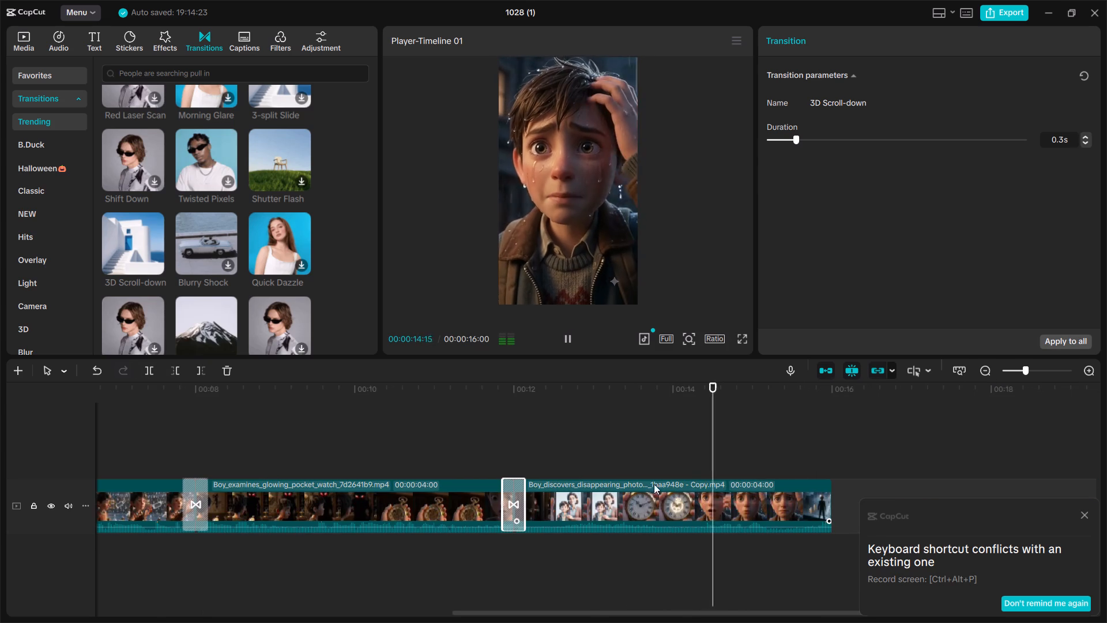
{"action": "scroll", "coordinate": [673, 509], "scroll_direction": "left", "scroll_amount": 1}
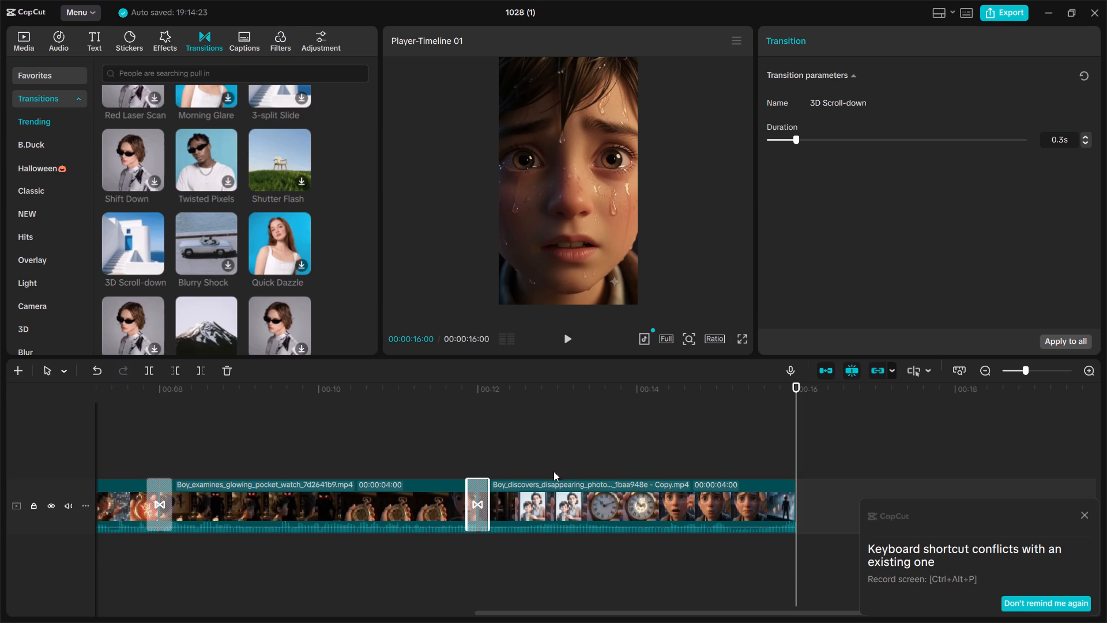
Enable Chroma key on "Boy_examines_glowing_pocket_watch" and pick the dark colour on the shaded side of the boy's face at 00:00:11:17.
{"action": "left_click", "coordinate": [510, 493]}
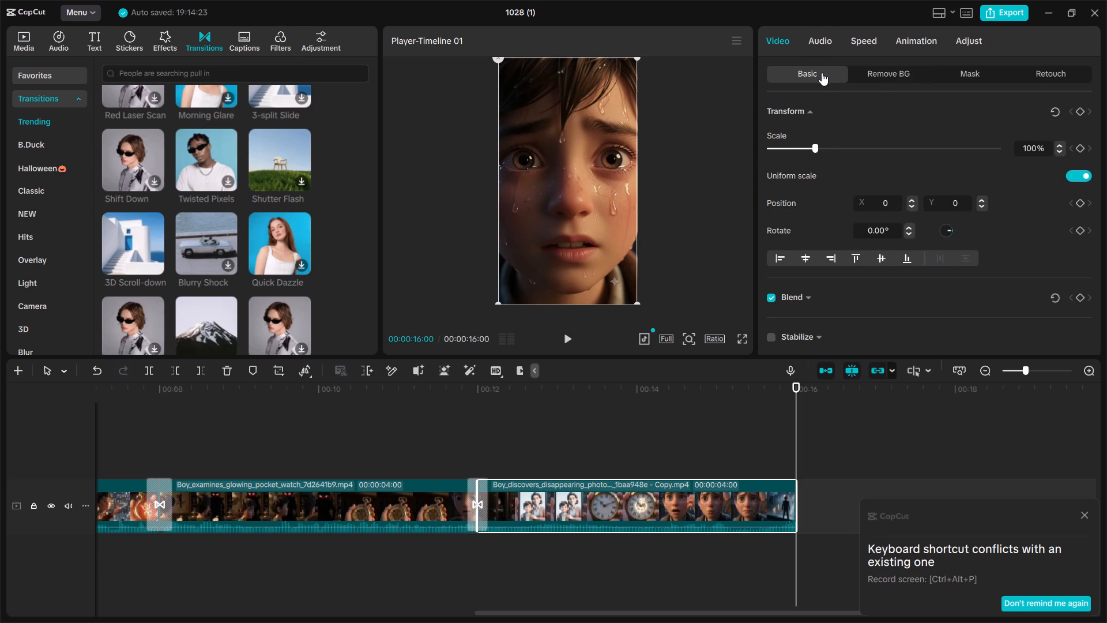
{"action": "left_click", "coordinate": [879, 74]}
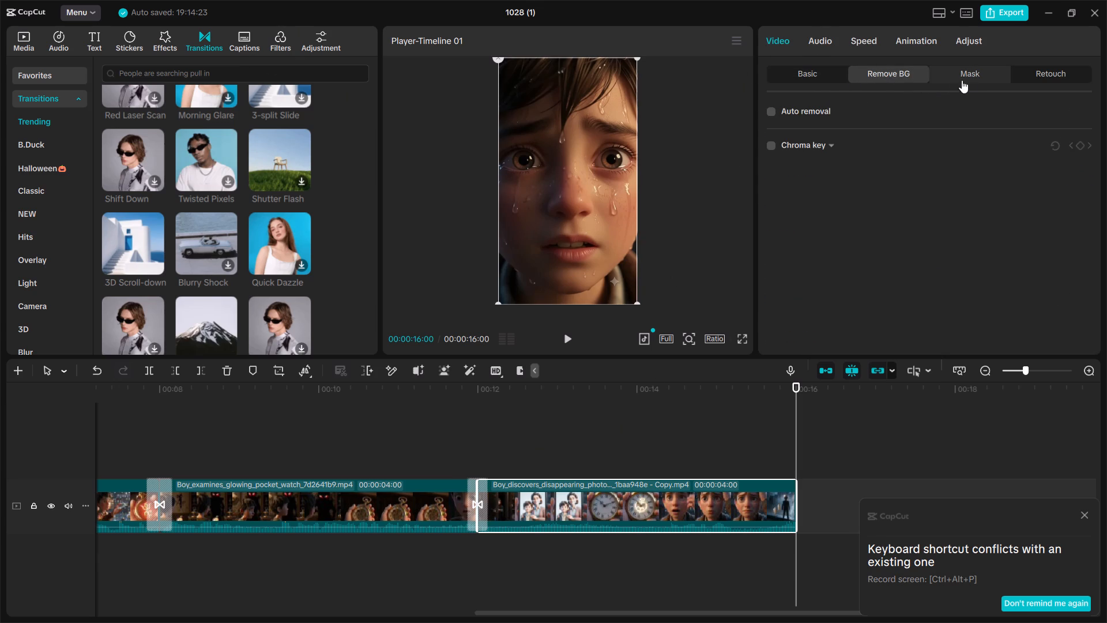
{"action": "left_click", "coordinate": [790, 148]}
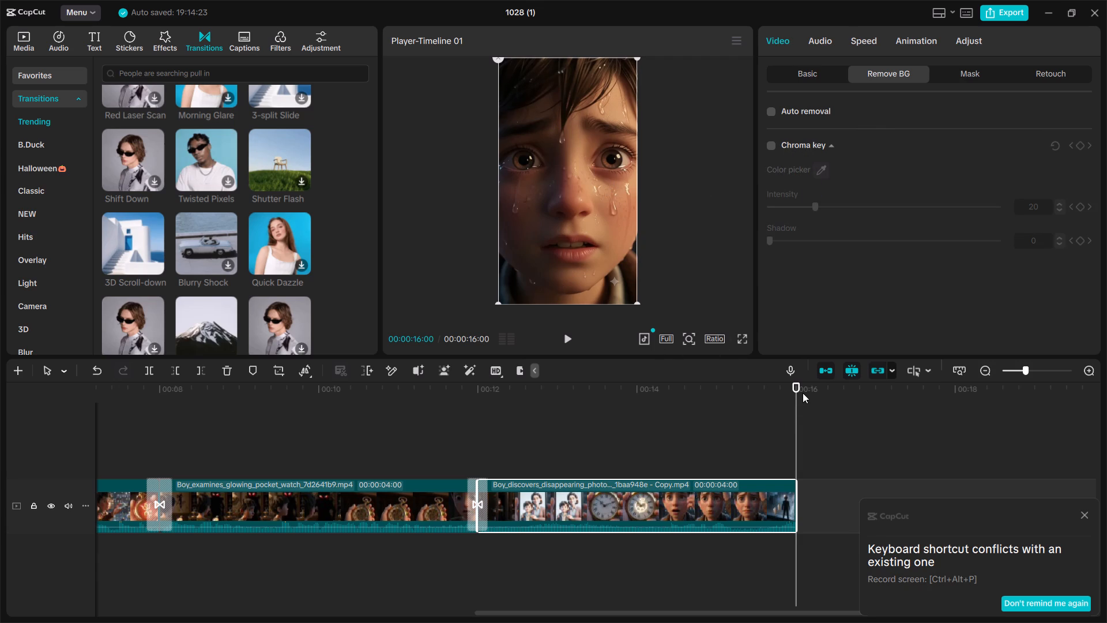
{"action": "left_click_drag", "start_coordinate": [800, 393], "coordinate": [445, 335]}
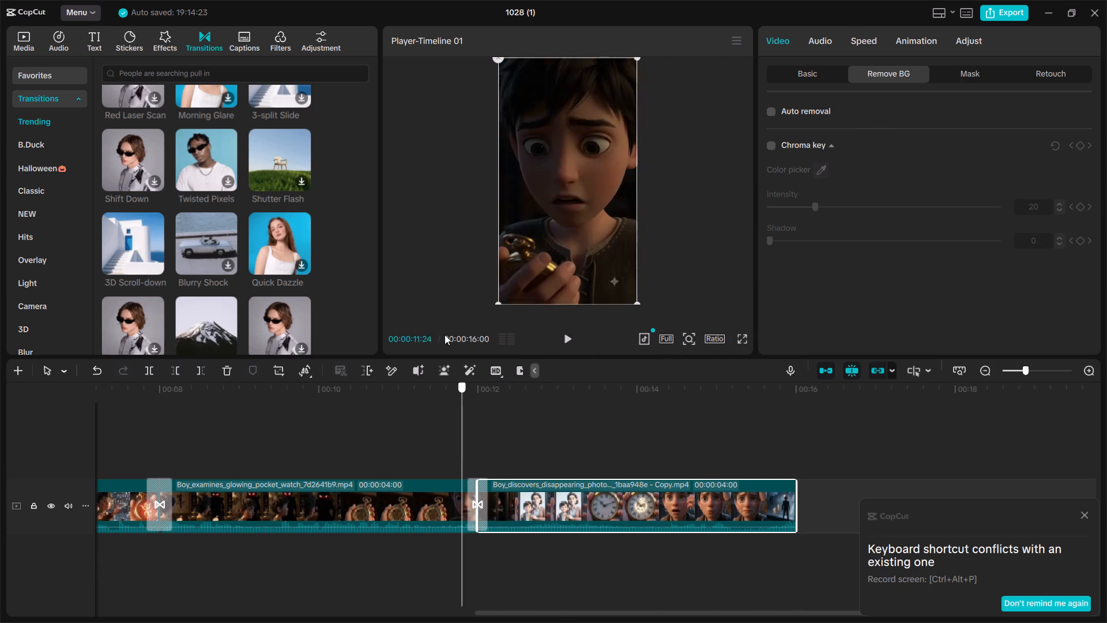
{"action": "left_click_drag", "start_coordinate": [445, 335], "coordinate": [445, 328]}
{"action": "left_click", "coordinate": [548, 216]}
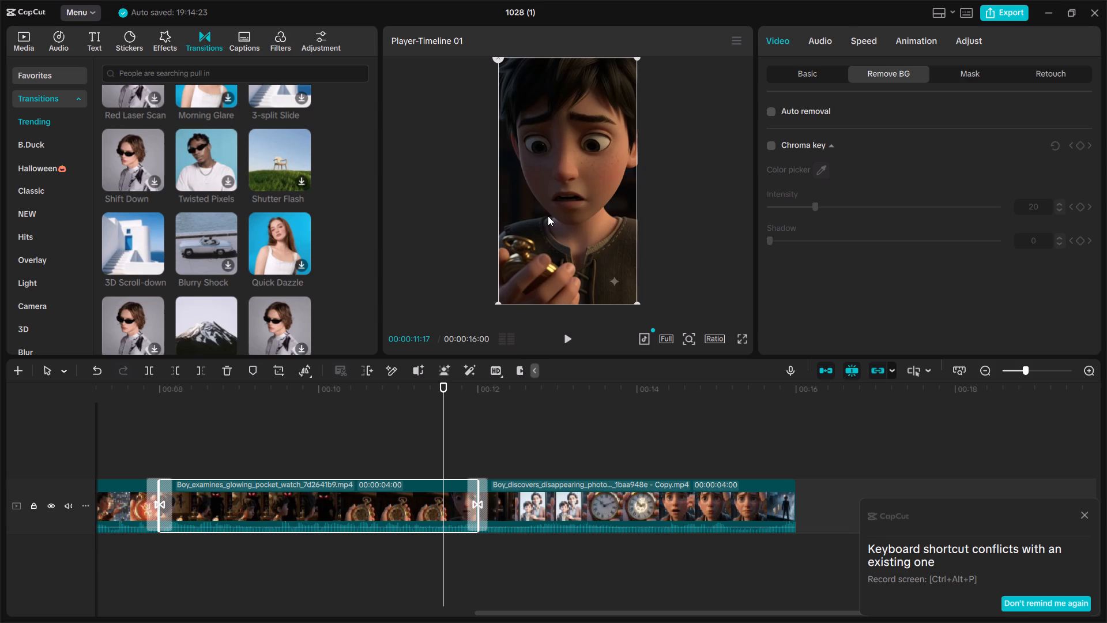
{"action": "left_click", "coordinate": [565, 186]}
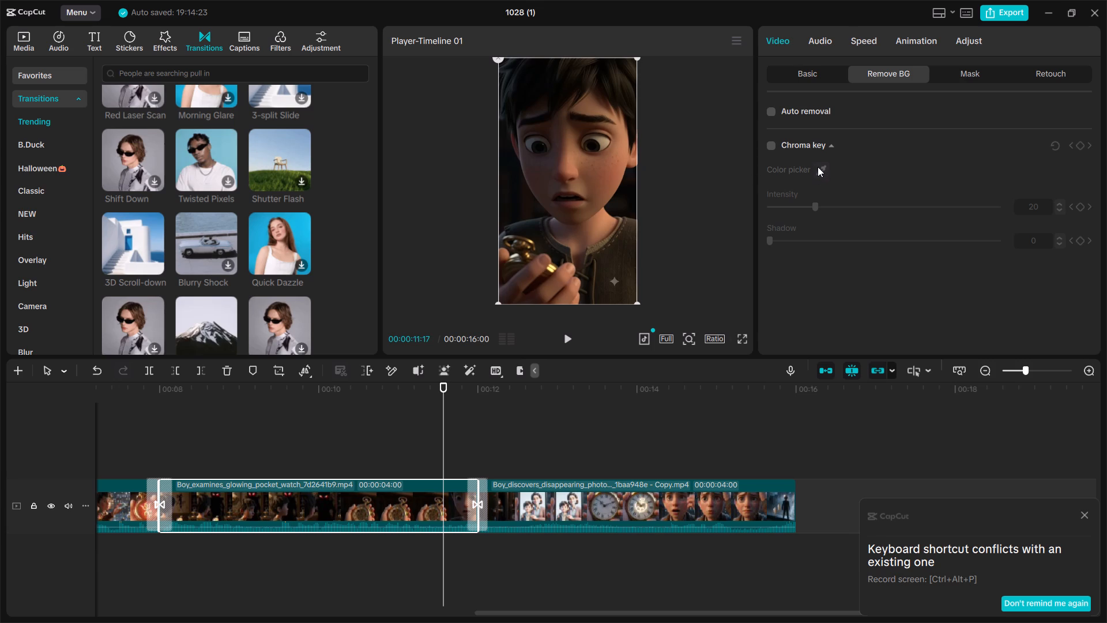
{"action": "left_click", "coordinate": [818, 167]}
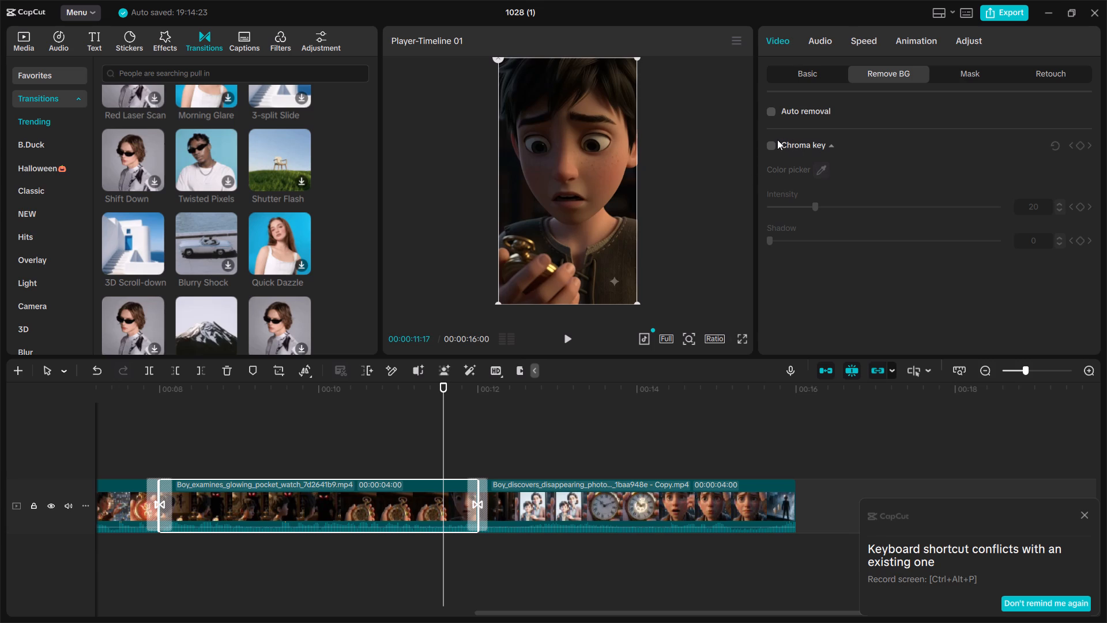
{"action": "left_click", "coordinate": [777, 140]}
{"action": "left_click", "coordinate": [770, 144]}
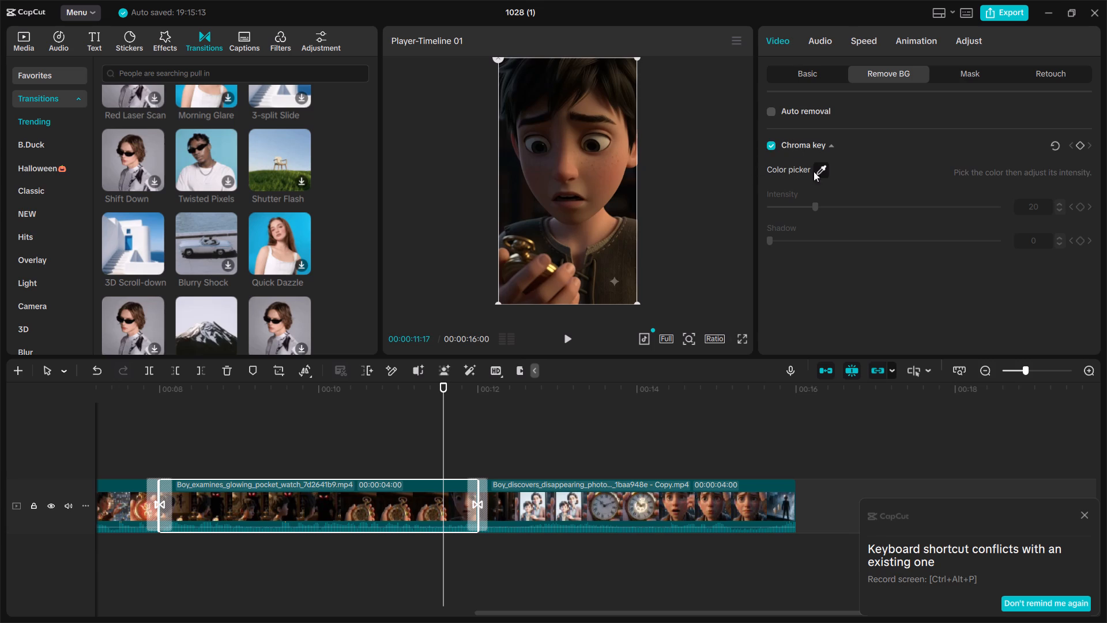
{"action": "left_click_drag", "start_coordinate": [821, 168], "coordinate": [551, 159]}
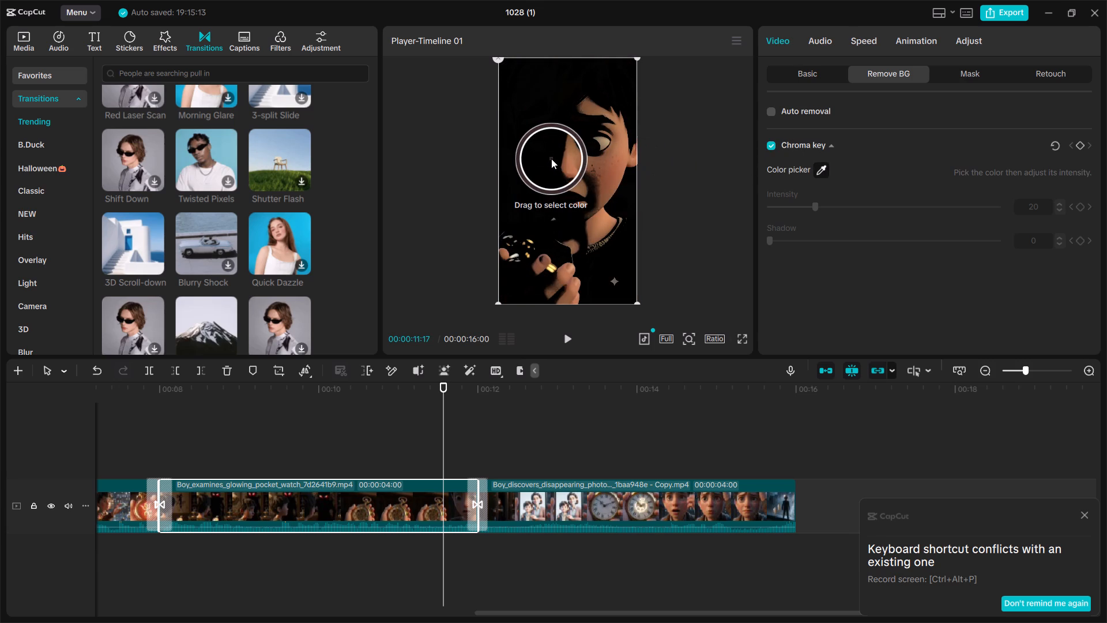
{"action": "left_click_drag", "start_coordinate": [551, 159], "coordinate": [549, 163]}
{"action": "left_click", "coordinate": [549, 163]}
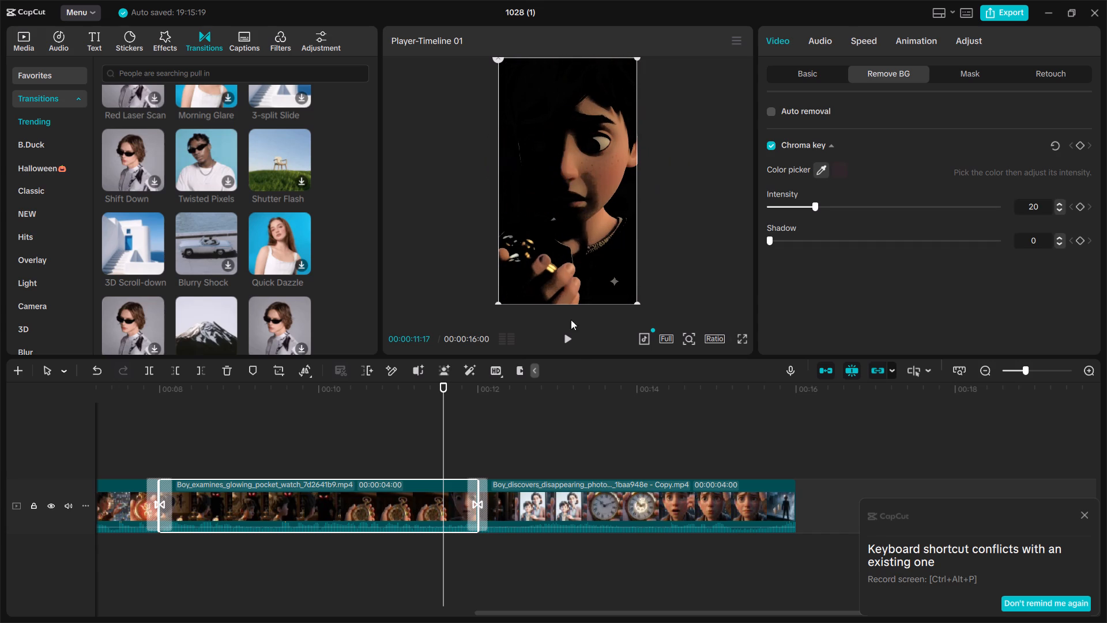
Scrub through the last clips and play "Boy_examines_glowing_pocket_watch" to check the chroma key effect.
{"action": "left_click_drag", "start_coordinate": [446, 419], "coordinate": [195, 370]}
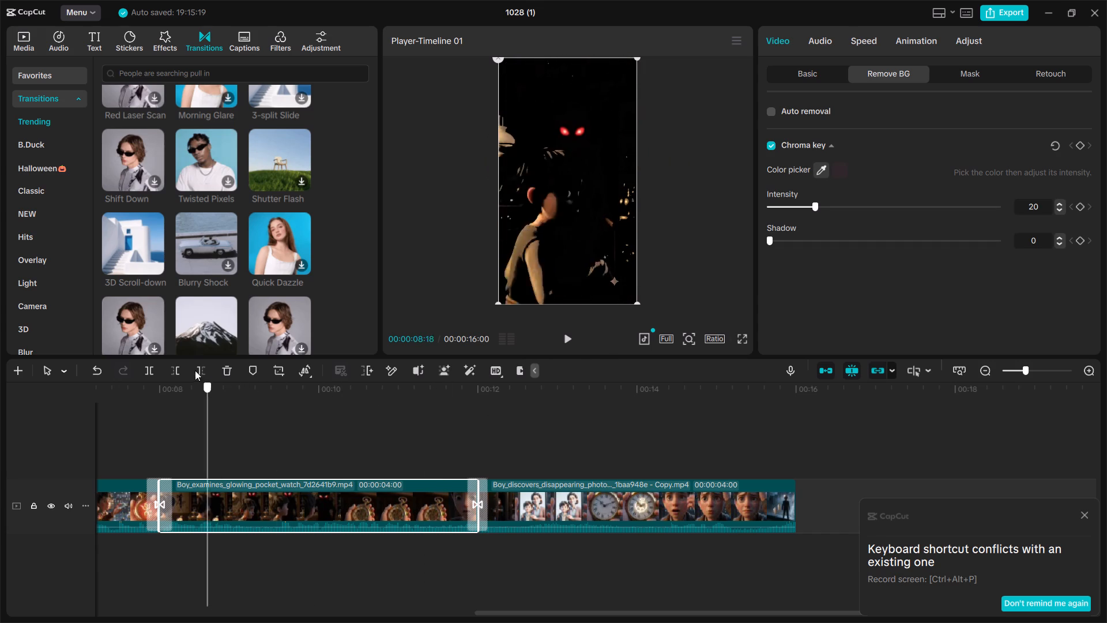
{"action": "left_click_drag", "start_coordinate": [195, 370], "coordinate": [535, 453]}
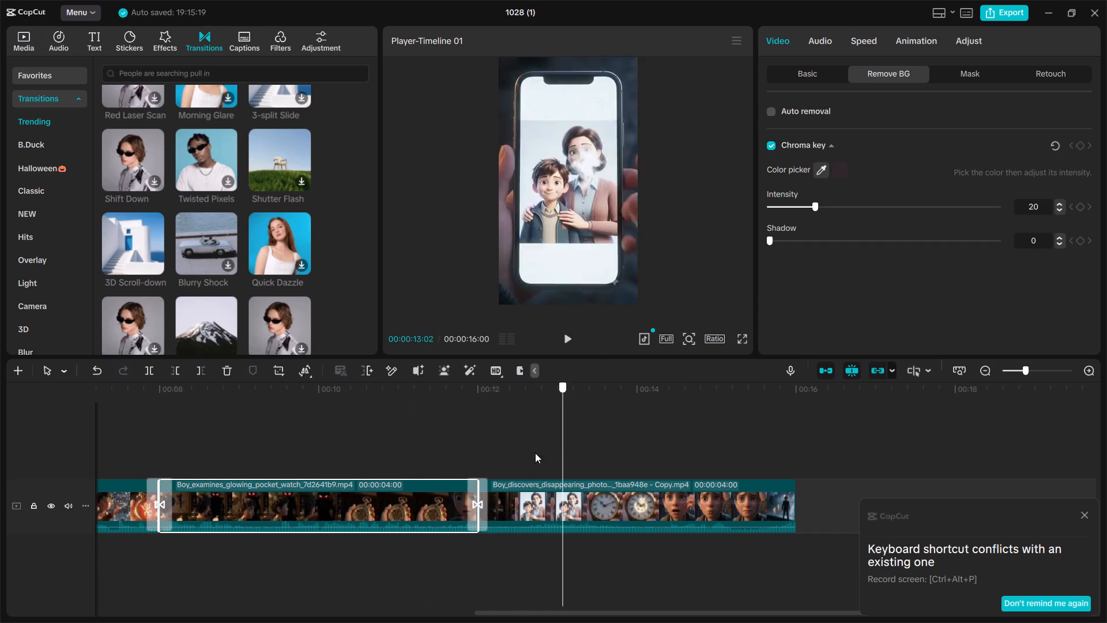
{"action": "left_click_drag", "start_coordinate": [535, 453], "coordinate": [144, 457]}
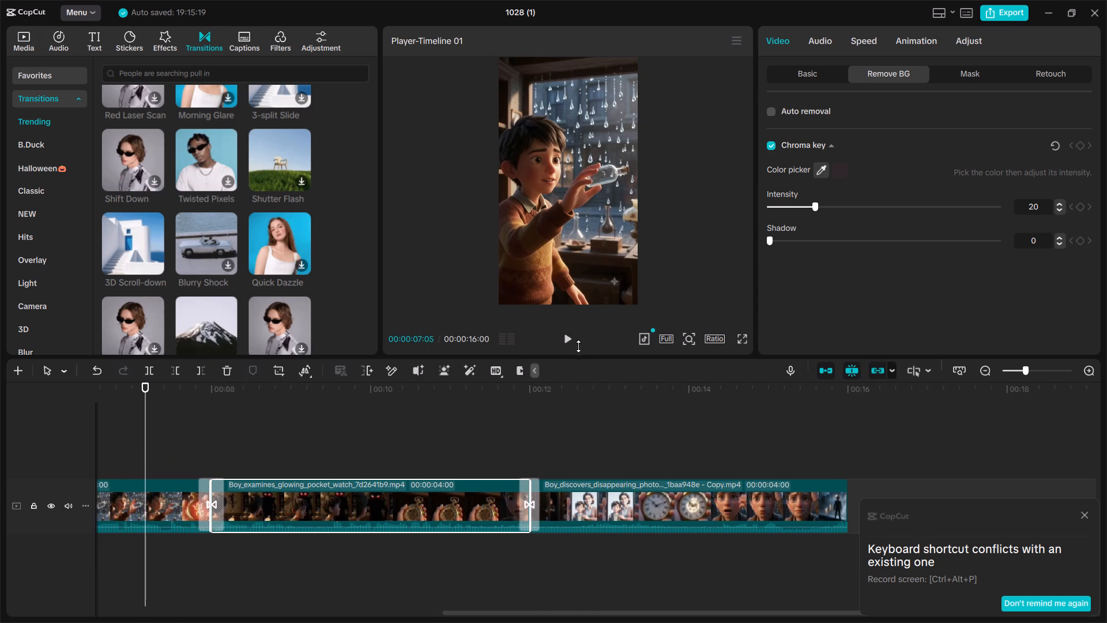
{"action": "left_click", "coordinate": [569, 346]}
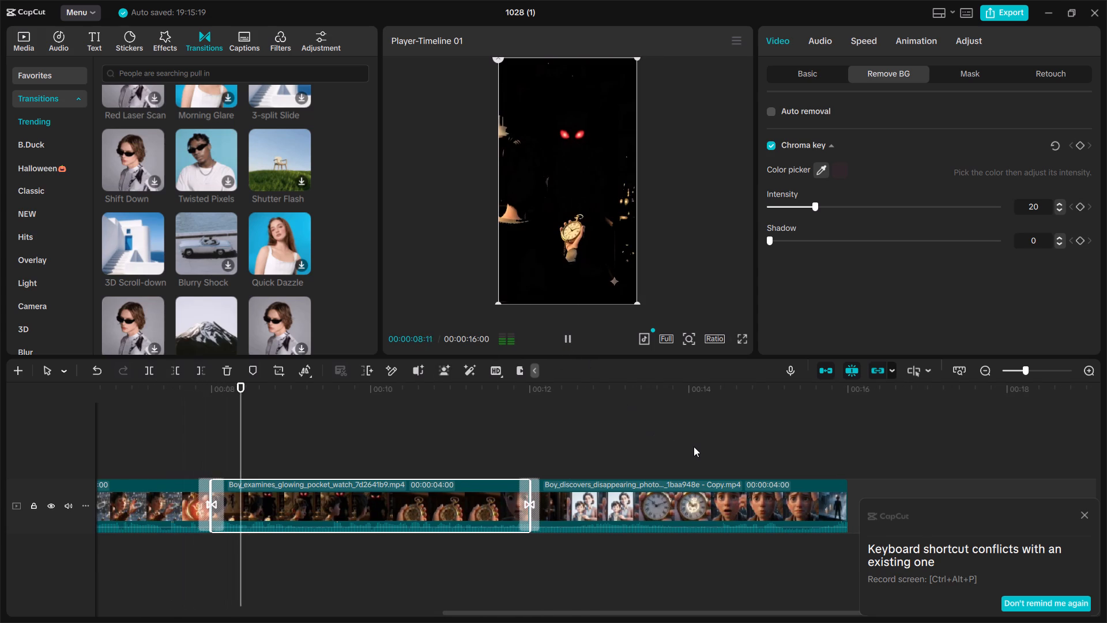
{"action": "scroll", "coordinate": [694, 446], "scroll_direction": "left", "scroll_amount": 3}
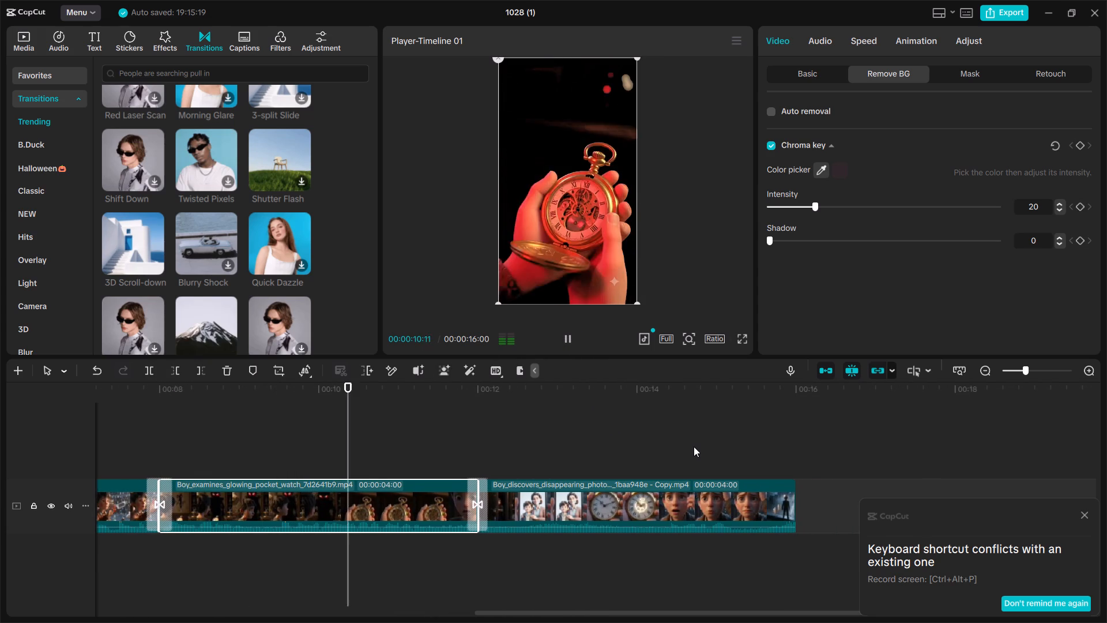
{"action": "scroll", "coordinate": [694, 446], "scroll_direction": "left", "scroll_amount": 1}
Lower the Chroma key intensity of "Boy_examines_glowing_pocket_watch" to 7 and play the clip to check the effect.
{"action": "left_click_drag", "start_coordinate": [821, 209], "coordinate": [790, 209]}
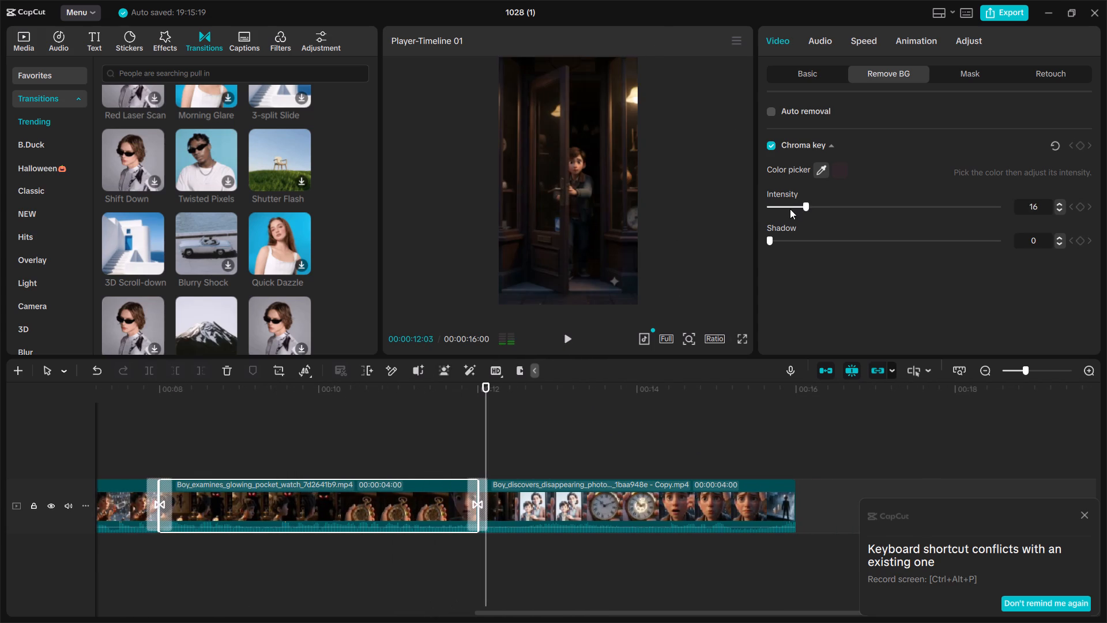
{"action": "left_click_drag", "start_coordinate": [790, 209], "coordinate": [786, 221]}
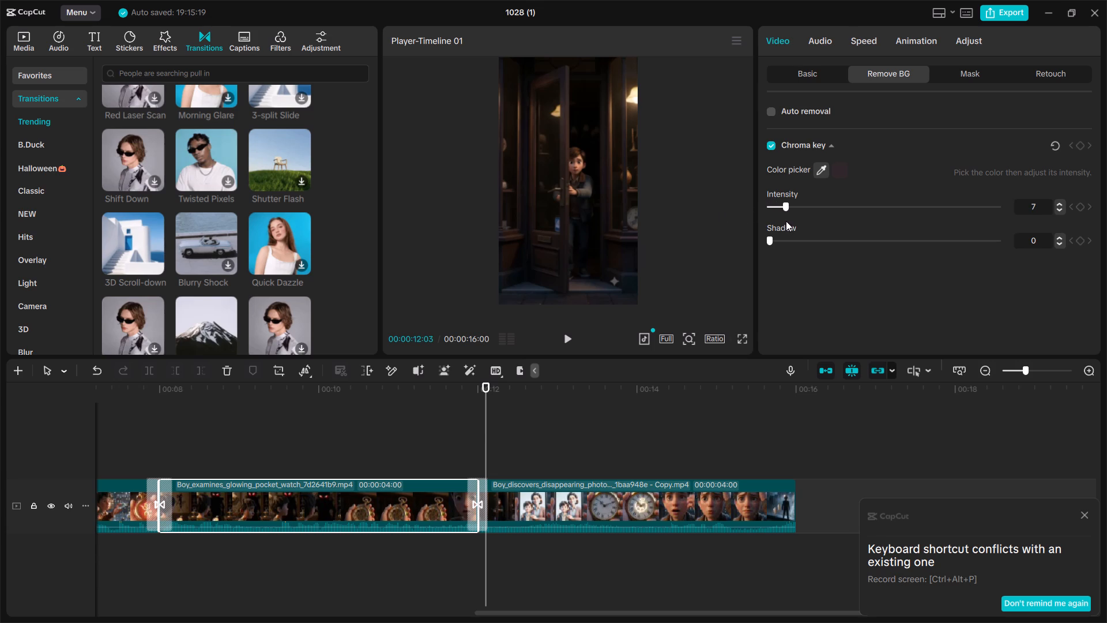
{"action": "left_click_drag", "start_coordinate": [489, 448], "coordinate": [367, 373]}
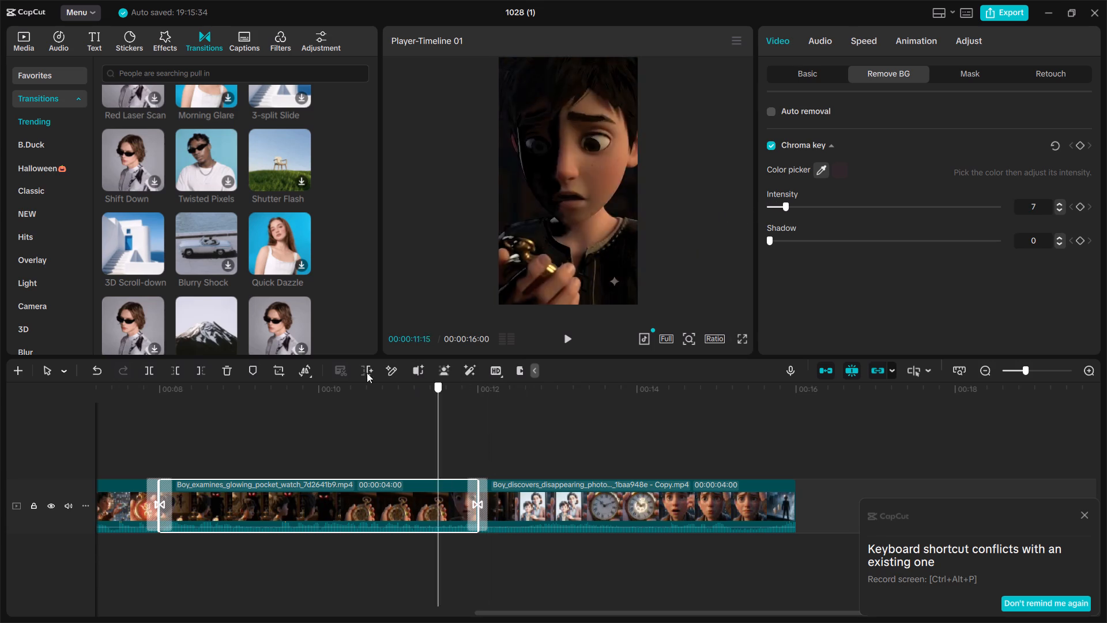
{"action": "left_click_drag", "start_coordinate": [367, 373], "coordinate": [283, 331]}
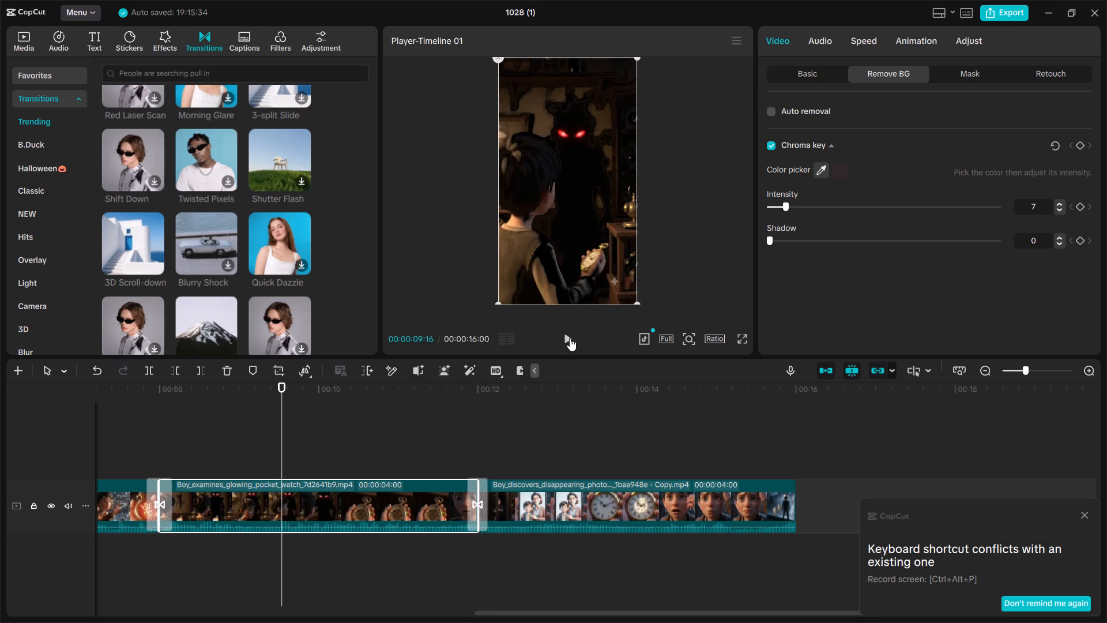
{"action": "left_click", "coordinate": [569, 340]}
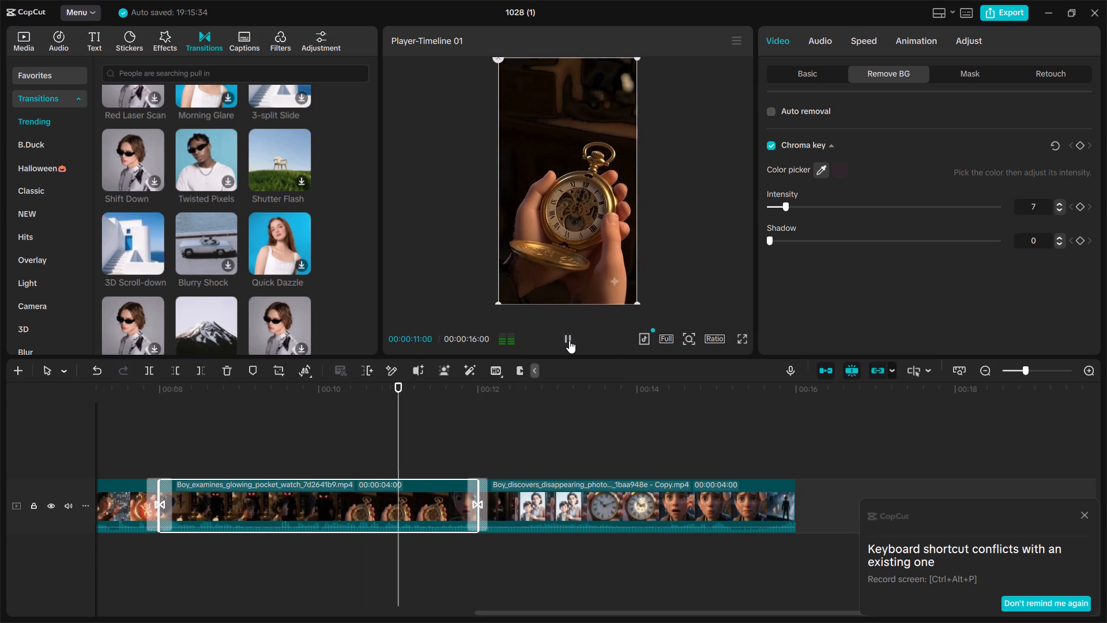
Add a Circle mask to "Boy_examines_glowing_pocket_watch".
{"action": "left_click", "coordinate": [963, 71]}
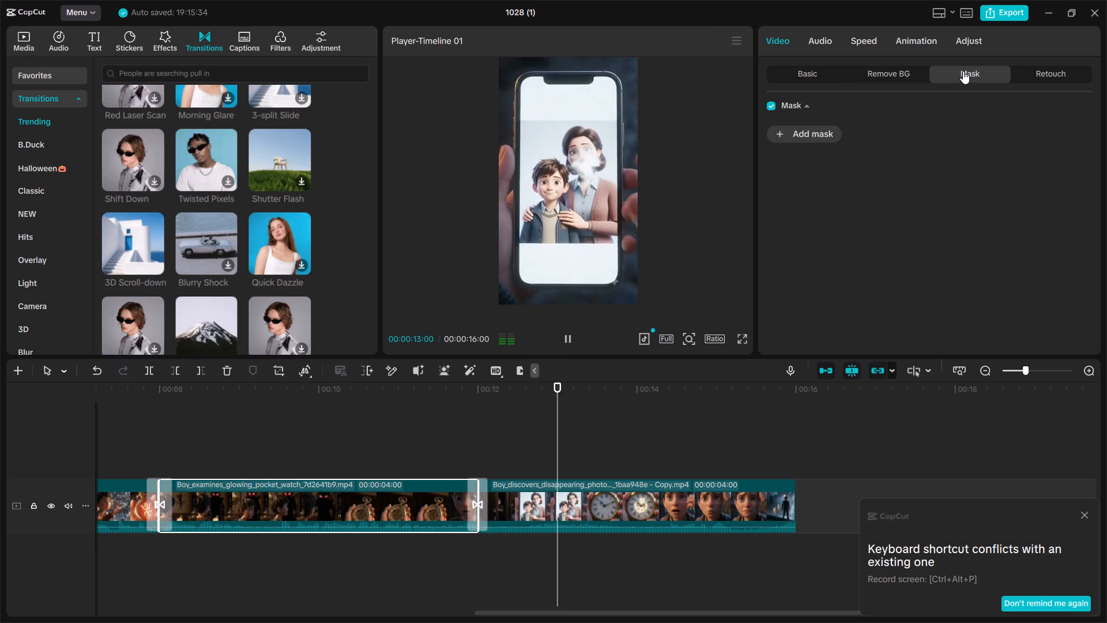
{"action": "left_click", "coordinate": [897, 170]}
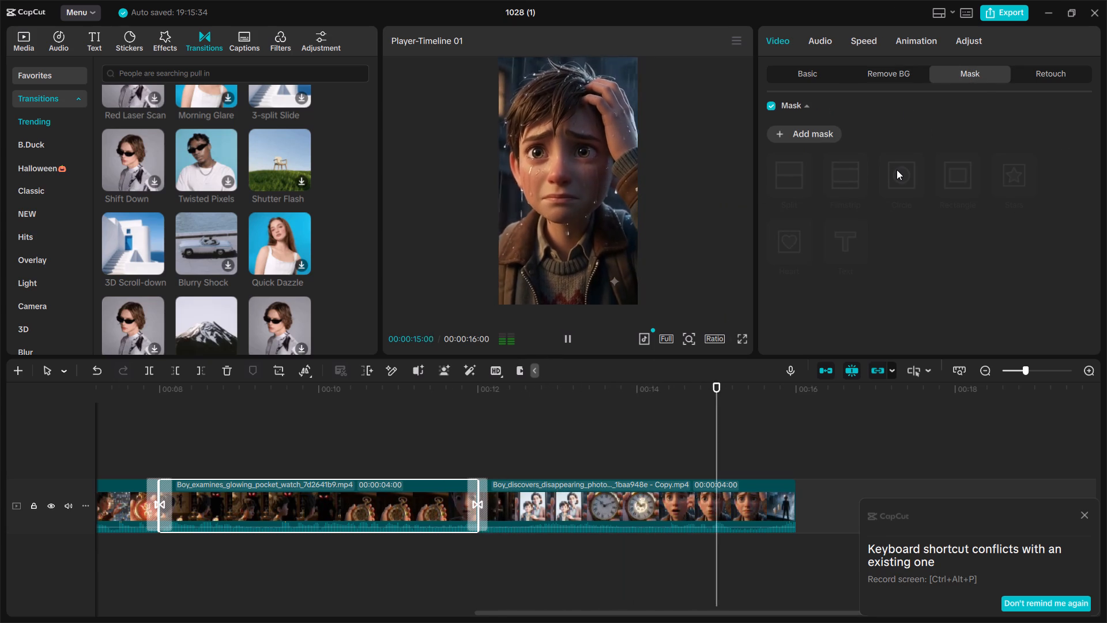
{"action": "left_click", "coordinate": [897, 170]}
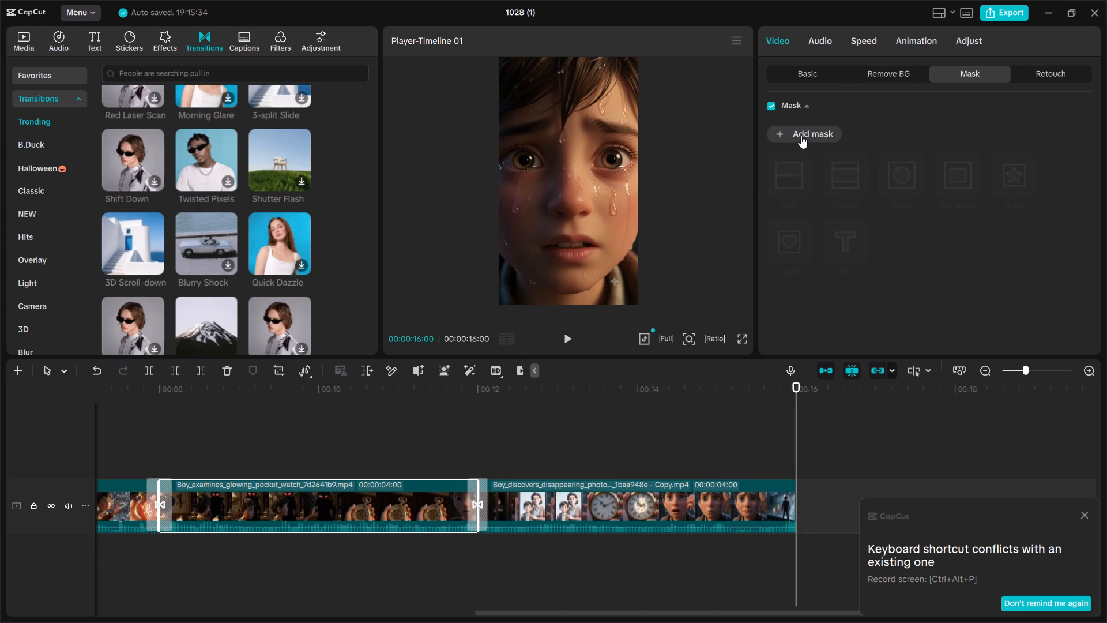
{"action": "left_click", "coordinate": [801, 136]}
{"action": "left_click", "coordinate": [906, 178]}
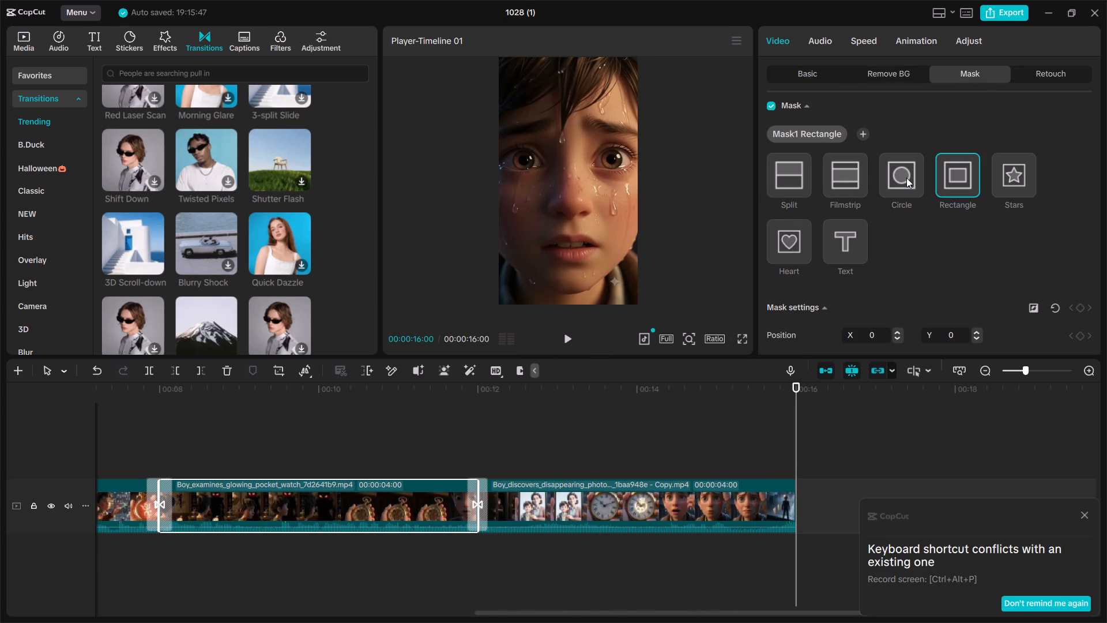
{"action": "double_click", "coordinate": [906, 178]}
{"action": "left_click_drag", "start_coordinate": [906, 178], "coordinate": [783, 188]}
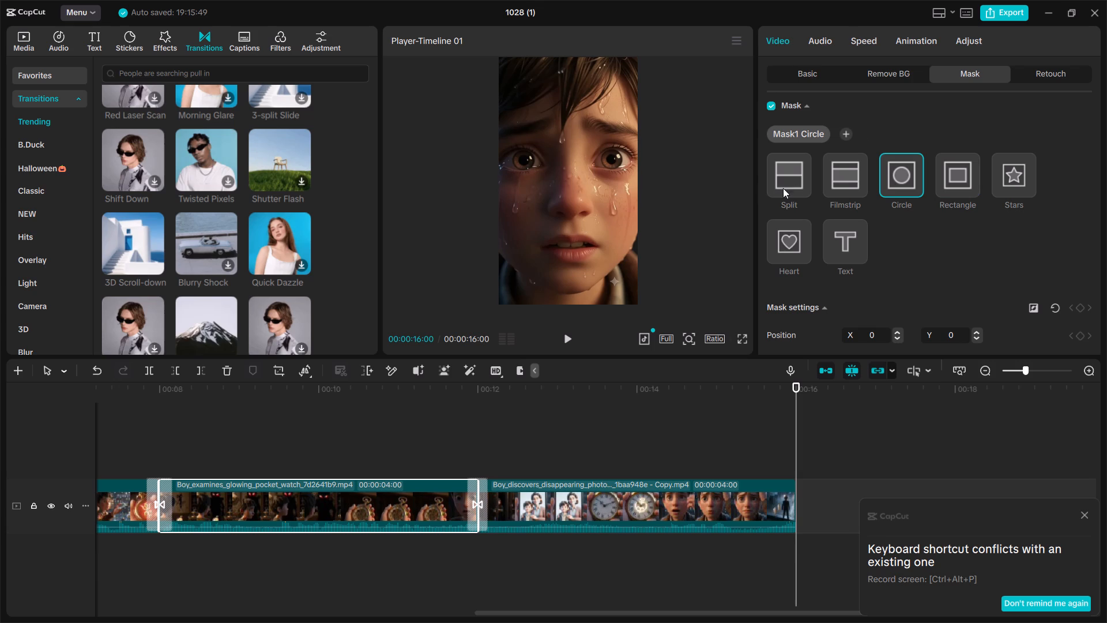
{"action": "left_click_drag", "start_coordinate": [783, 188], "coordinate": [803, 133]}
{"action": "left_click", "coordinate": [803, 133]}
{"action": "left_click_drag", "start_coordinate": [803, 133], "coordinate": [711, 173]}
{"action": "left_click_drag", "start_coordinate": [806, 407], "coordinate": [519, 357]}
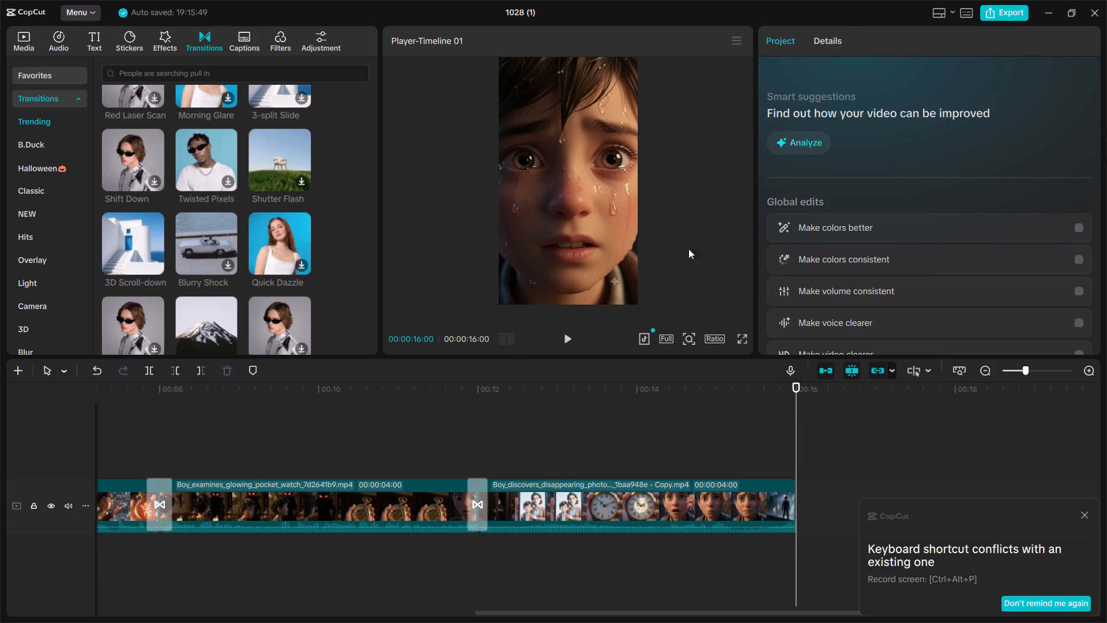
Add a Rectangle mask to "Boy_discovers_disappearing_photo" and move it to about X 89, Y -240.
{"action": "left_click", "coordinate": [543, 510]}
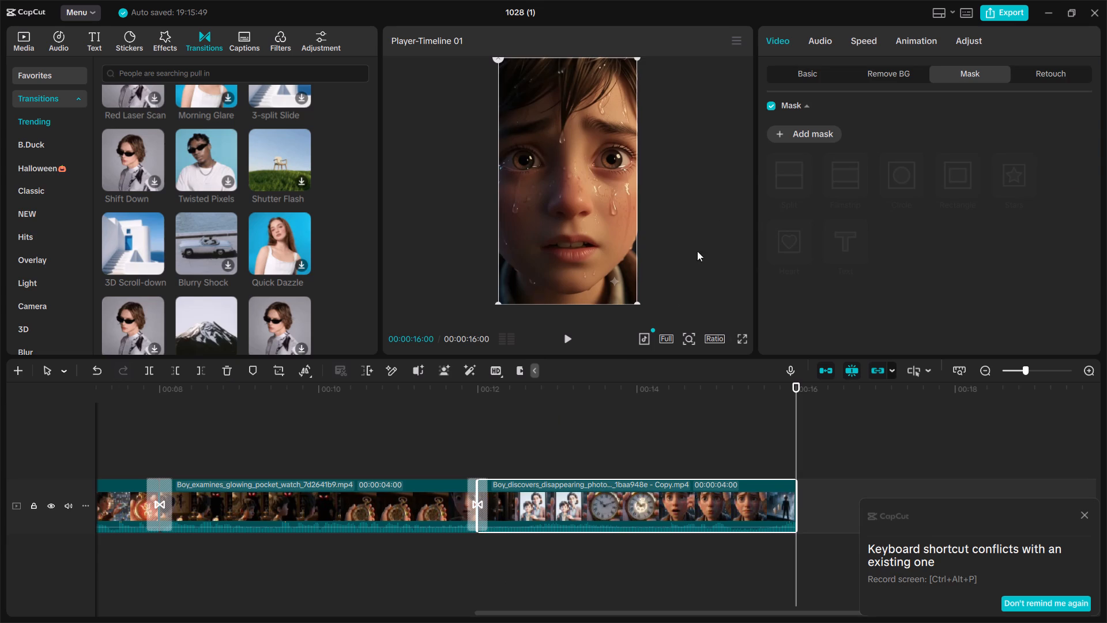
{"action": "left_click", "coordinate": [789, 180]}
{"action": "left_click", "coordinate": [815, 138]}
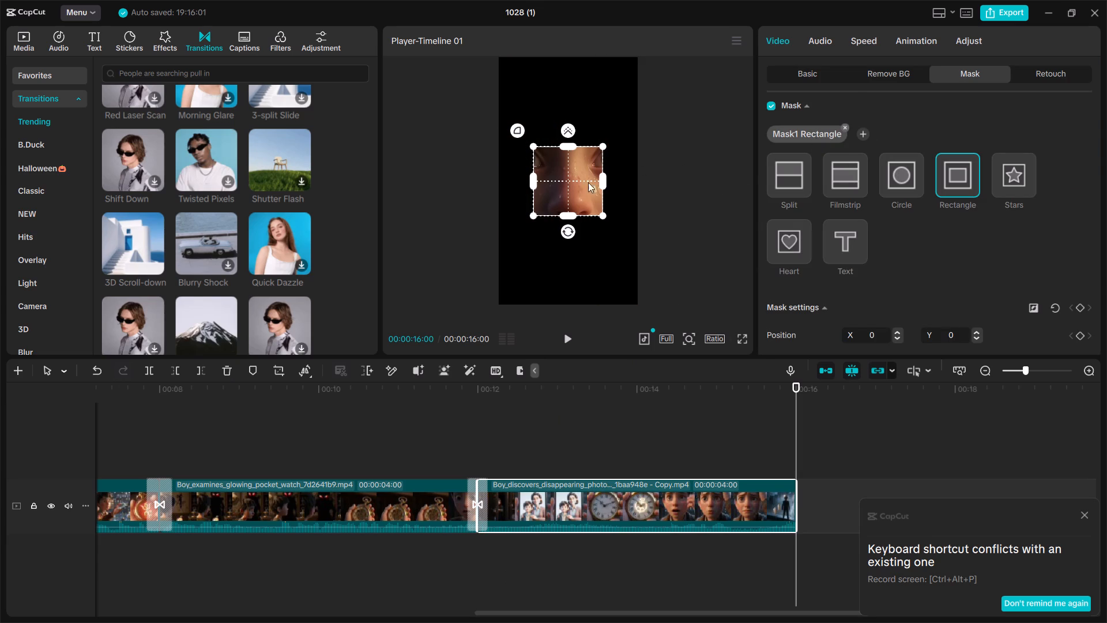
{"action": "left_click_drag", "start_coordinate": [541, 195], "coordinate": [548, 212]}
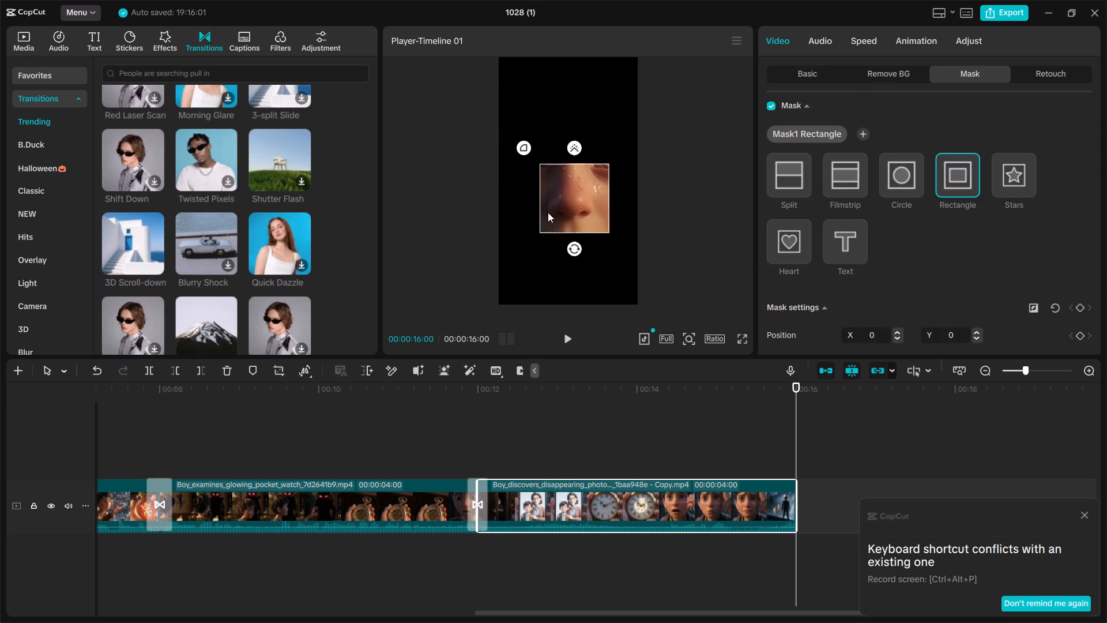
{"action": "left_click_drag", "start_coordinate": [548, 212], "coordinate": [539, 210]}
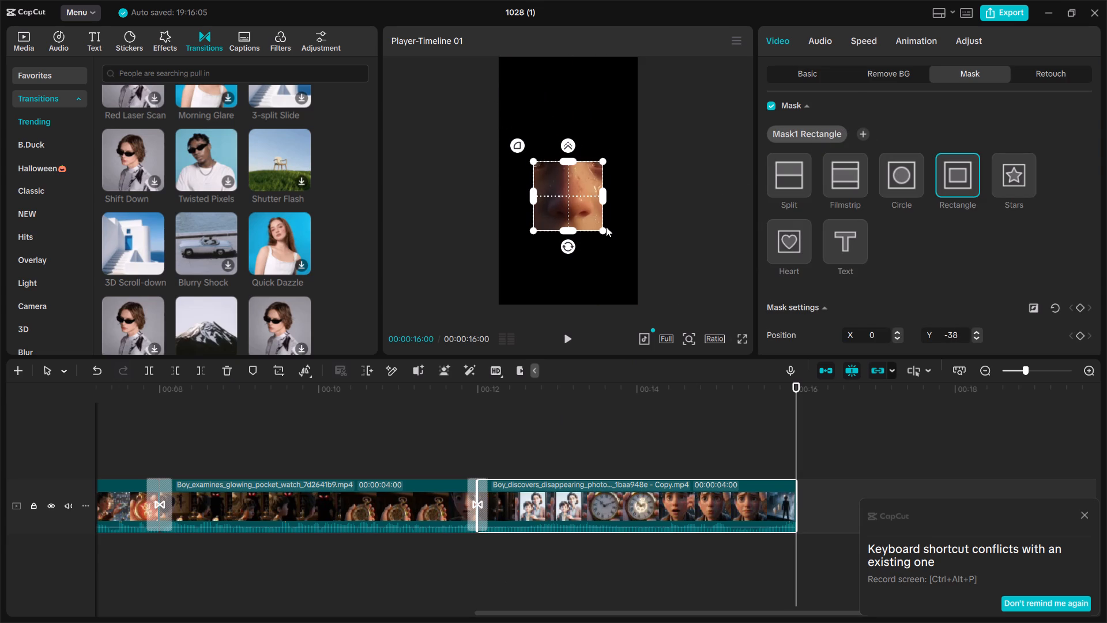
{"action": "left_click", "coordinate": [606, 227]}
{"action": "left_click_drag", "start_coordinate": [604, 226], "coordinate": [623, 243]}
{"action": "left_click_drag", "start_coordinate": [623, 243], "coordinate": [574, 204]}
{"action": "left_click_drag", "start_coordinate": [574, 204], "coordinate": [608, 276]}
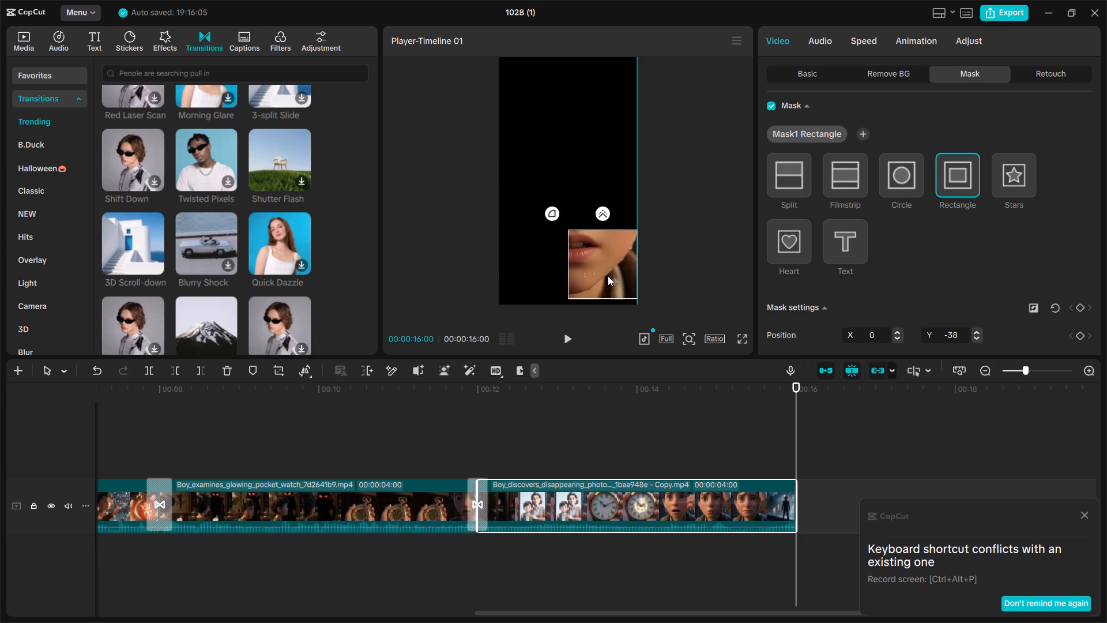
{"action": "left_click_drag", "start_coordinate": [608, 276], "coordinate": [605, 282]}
Play and scrub through the last two clips to check the circle and rectangle masks.
{"action": "left_click_drag", "start_coordinate": [795, 385], "coordinate": [454, 333]}
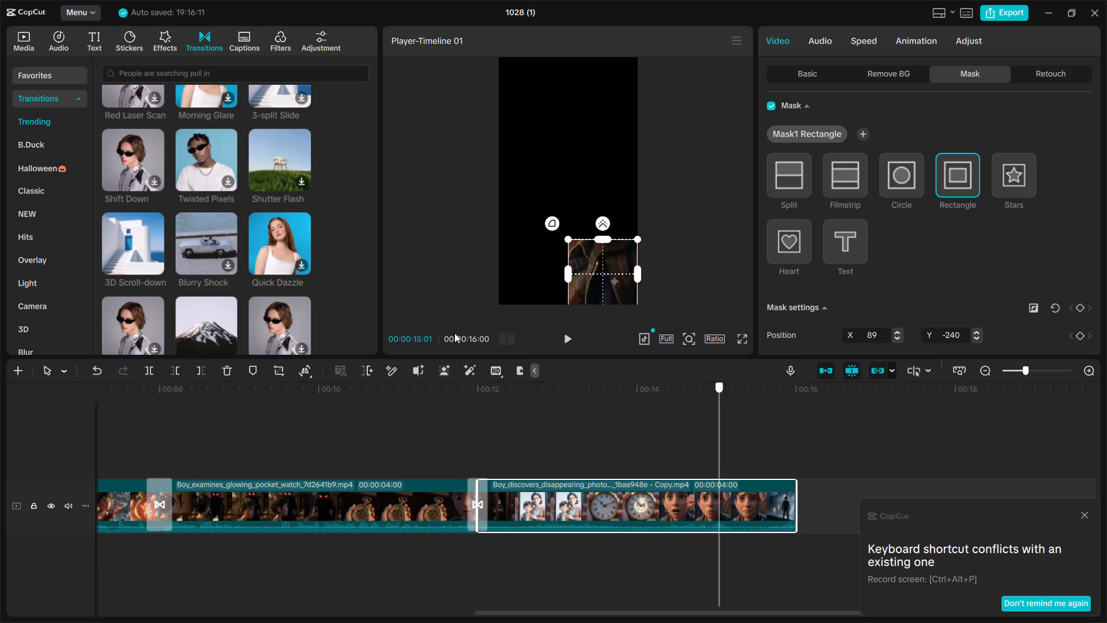
{"action": "left_click_drag", "start_coordinate": [454, 333], "coordinate": [281, 318]}
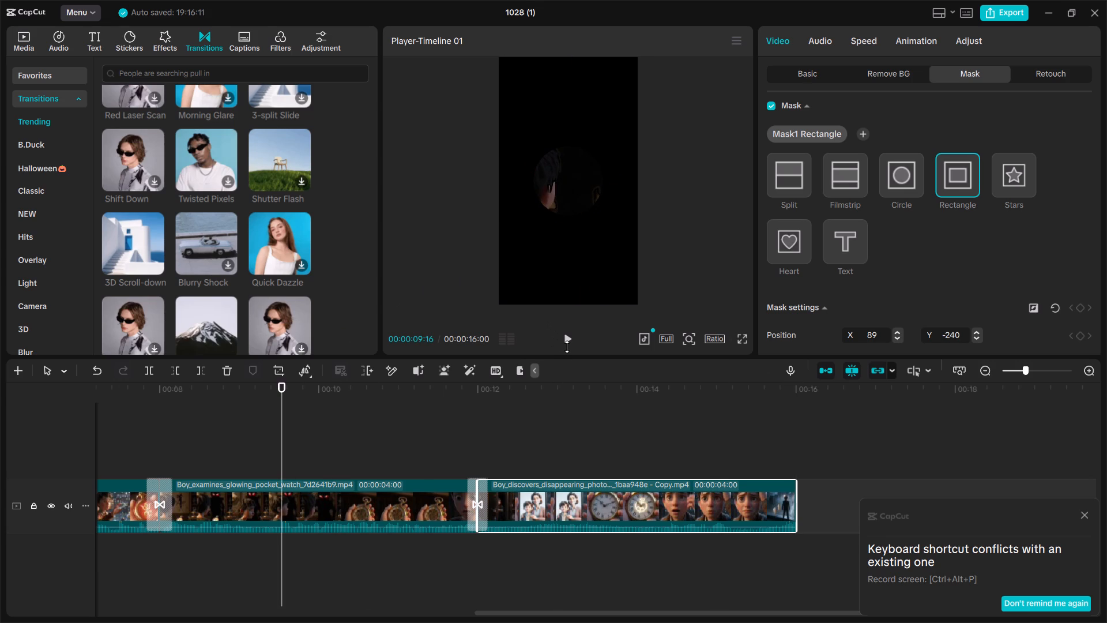
{"action": "left_click", "coordinate": [567, 347]}
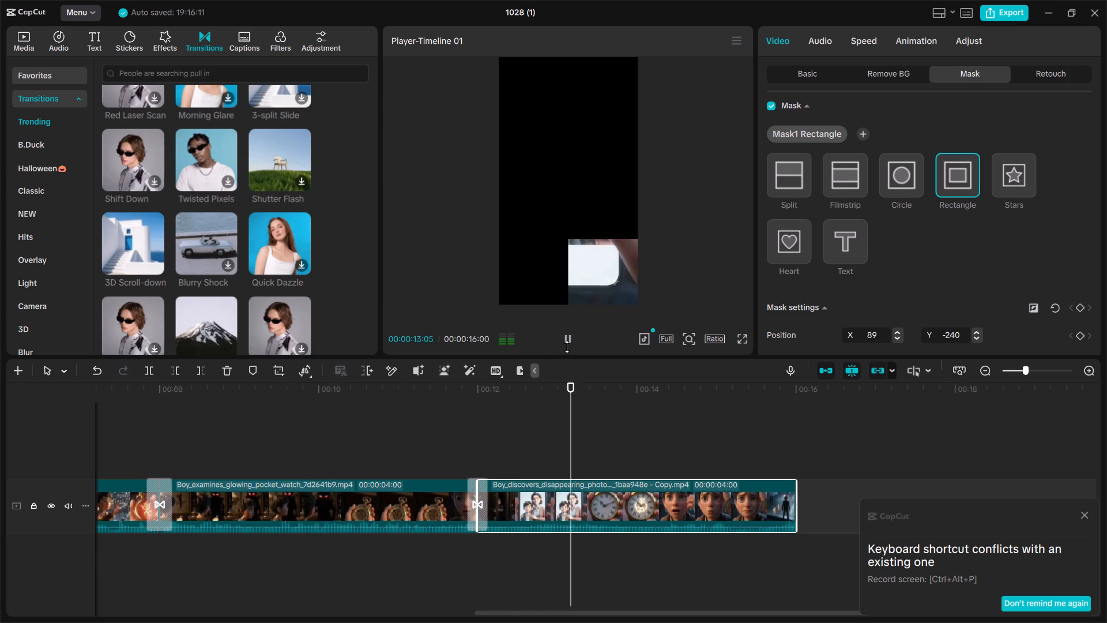
{"action": "left_click_drag", "start_coordinate": [687, 423], "coordinate": [553, 422]}
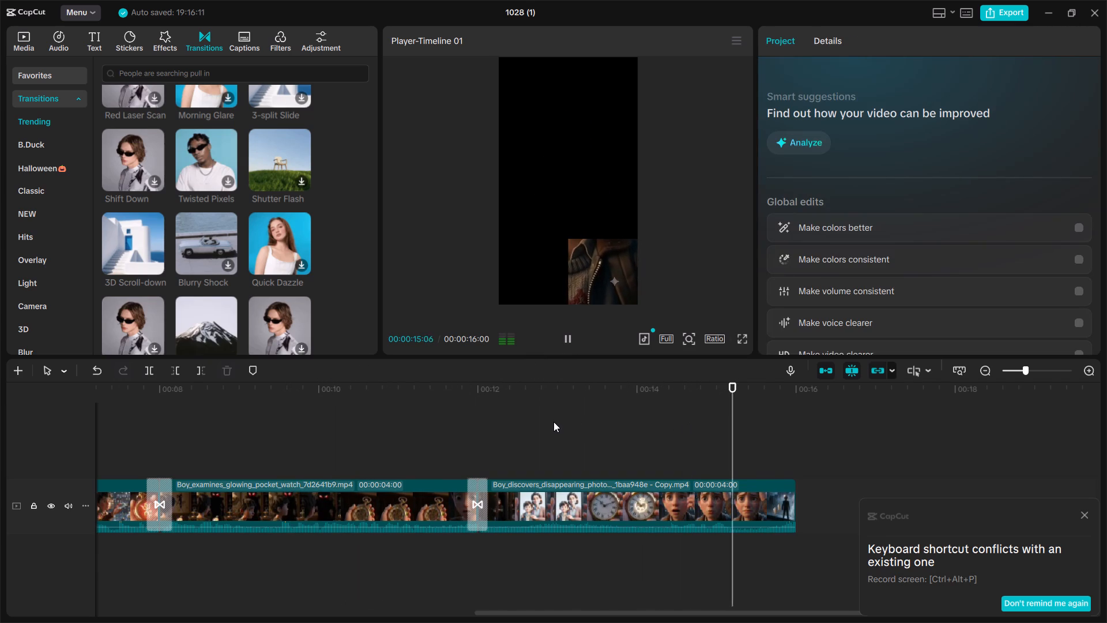
{"action": "left_click_drag", "start_coordinate": [553, 422], "coordinate": [553, 419]}
{"action": "left_click_drag", "start_coordinate": [798, 391], "coordinate": [773, 390]}
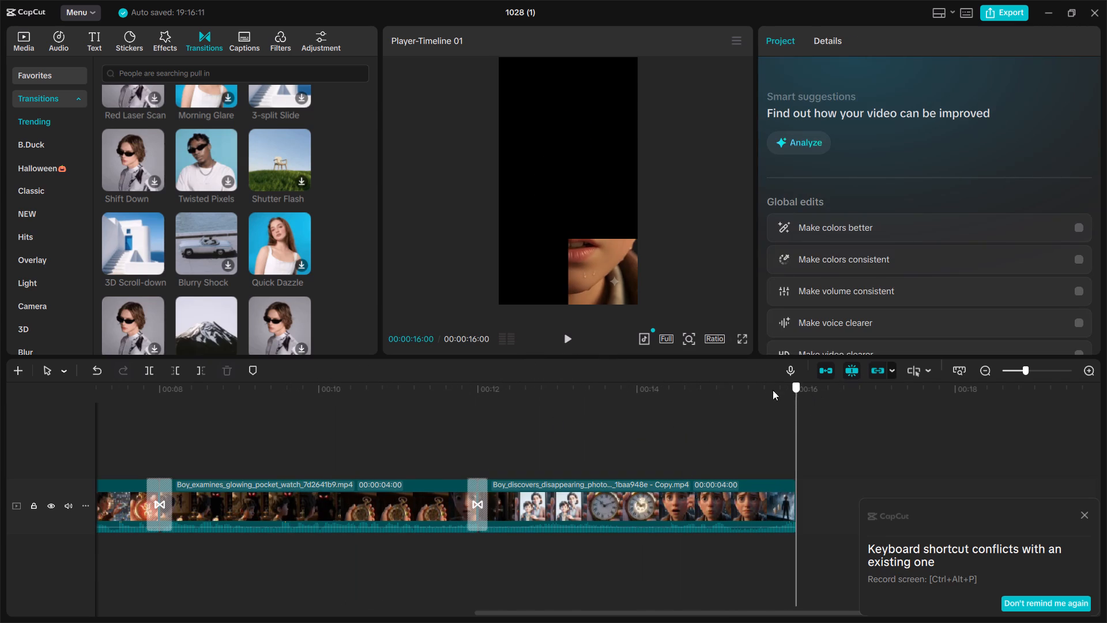
{"action": "left_click_drag", "start_coordinate": [773, 390], "coordinate": [197, 370]}
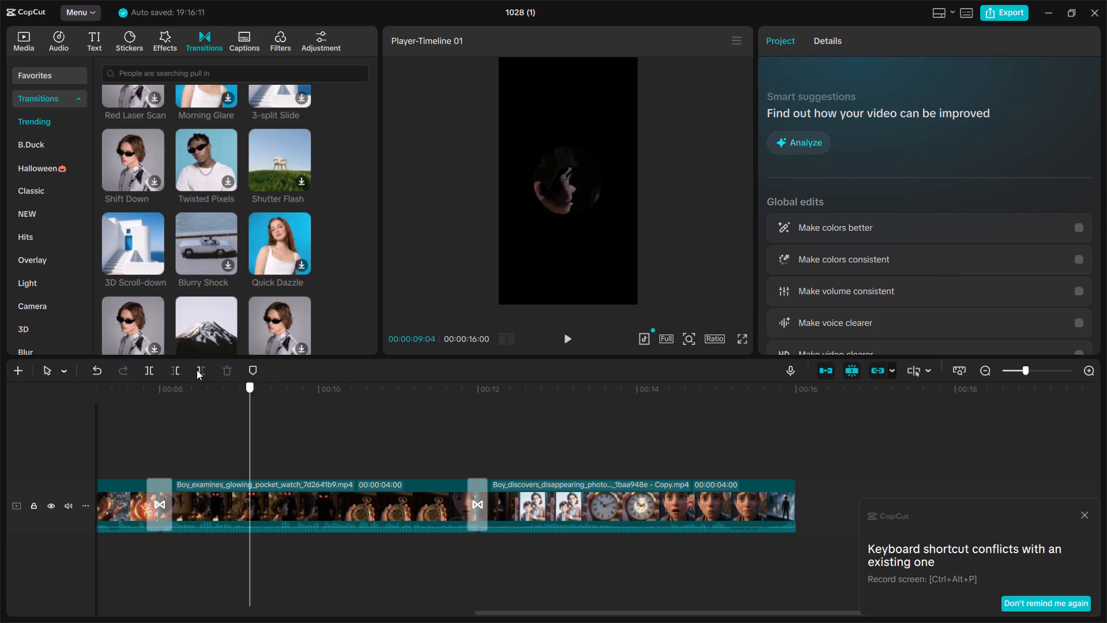
{"action": "left_click_drag", "start_coordinate": [197, 370], "coordinate": [171, 369]}
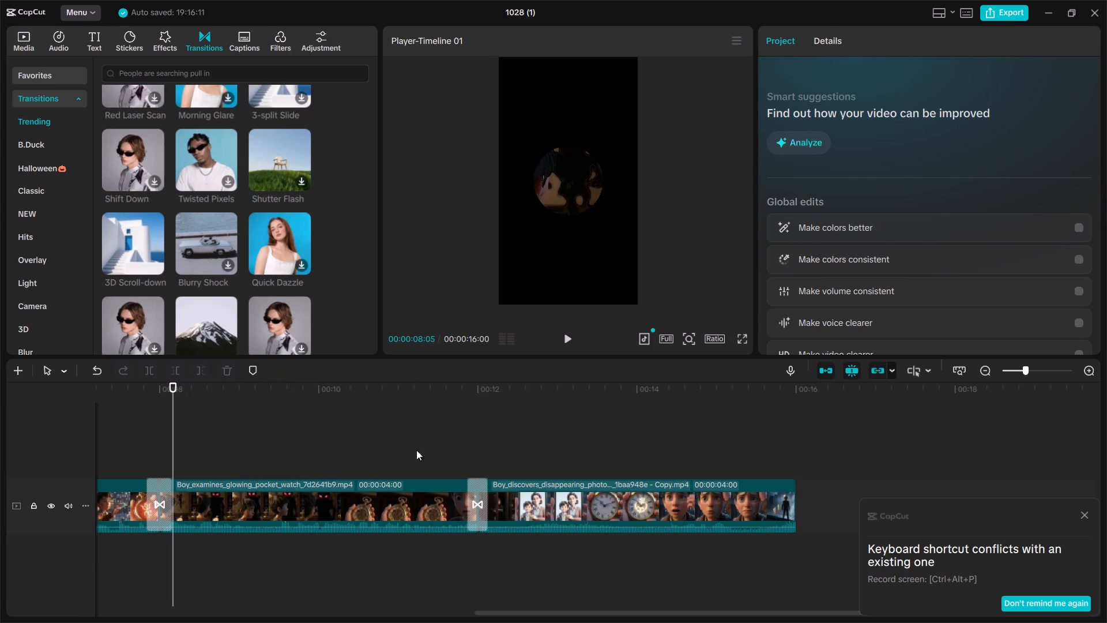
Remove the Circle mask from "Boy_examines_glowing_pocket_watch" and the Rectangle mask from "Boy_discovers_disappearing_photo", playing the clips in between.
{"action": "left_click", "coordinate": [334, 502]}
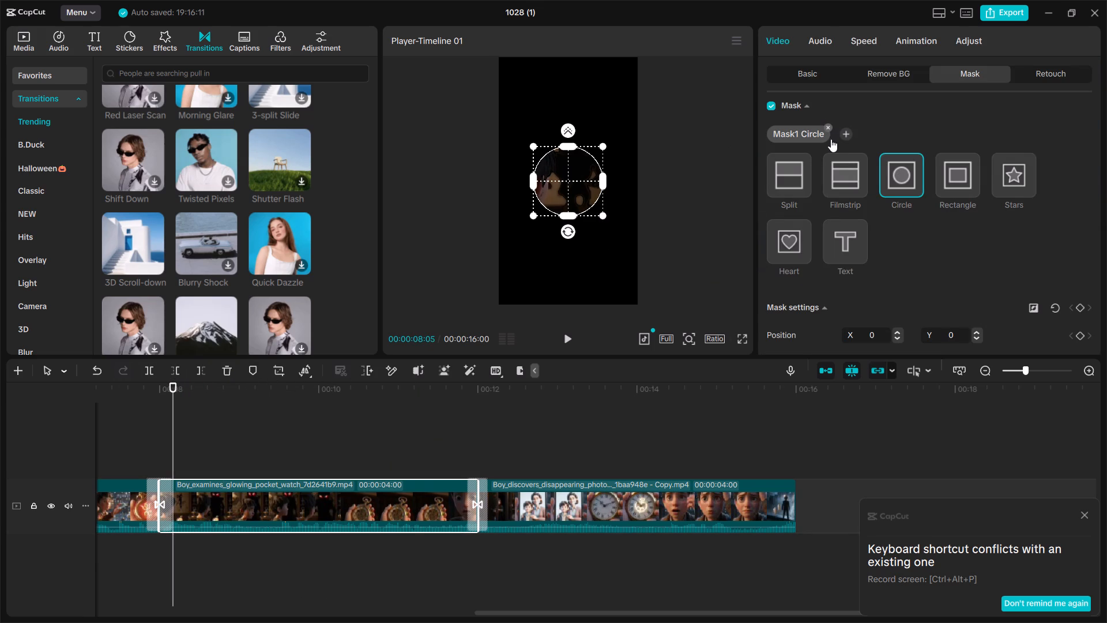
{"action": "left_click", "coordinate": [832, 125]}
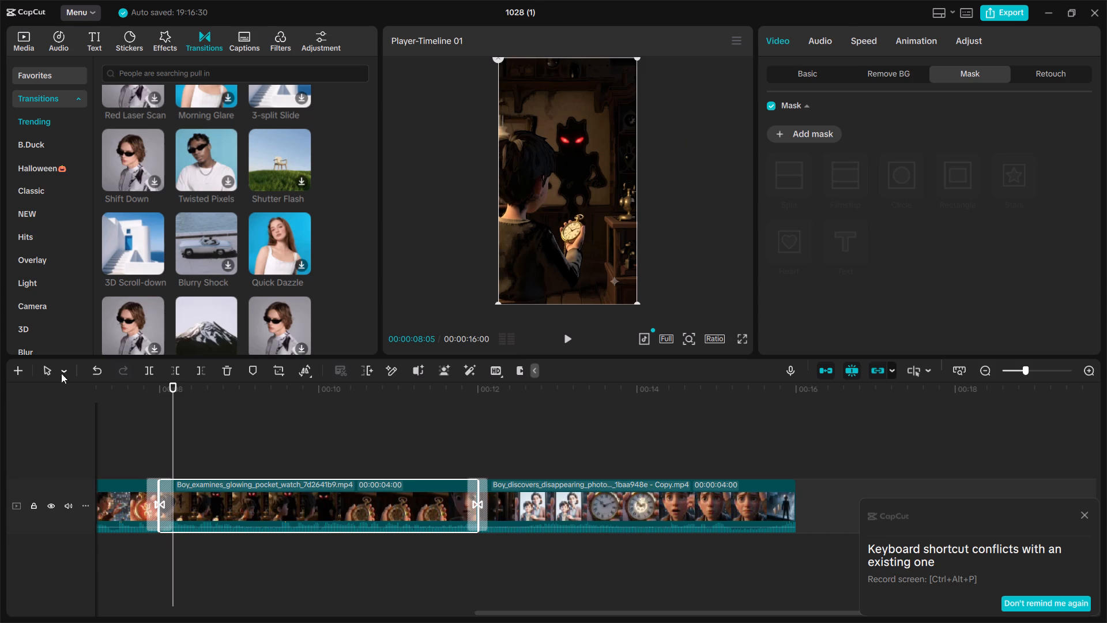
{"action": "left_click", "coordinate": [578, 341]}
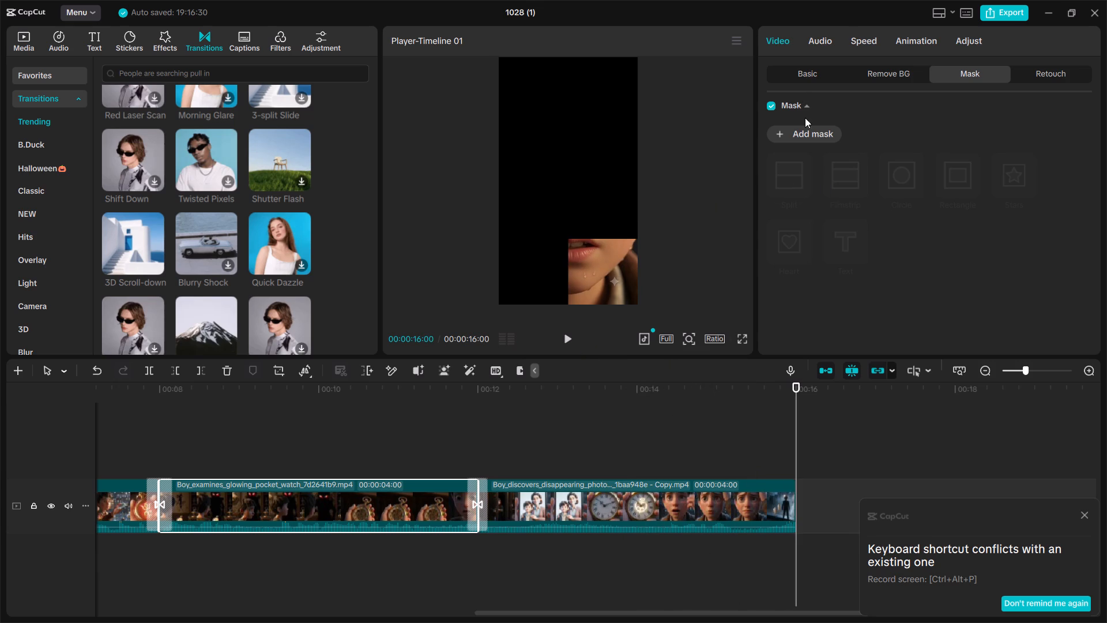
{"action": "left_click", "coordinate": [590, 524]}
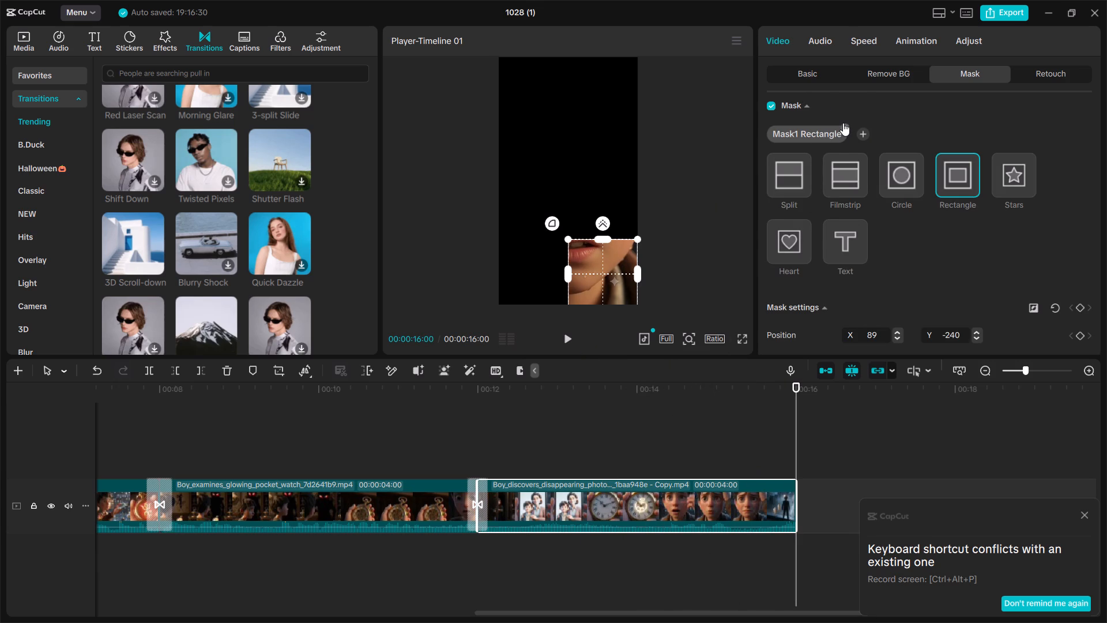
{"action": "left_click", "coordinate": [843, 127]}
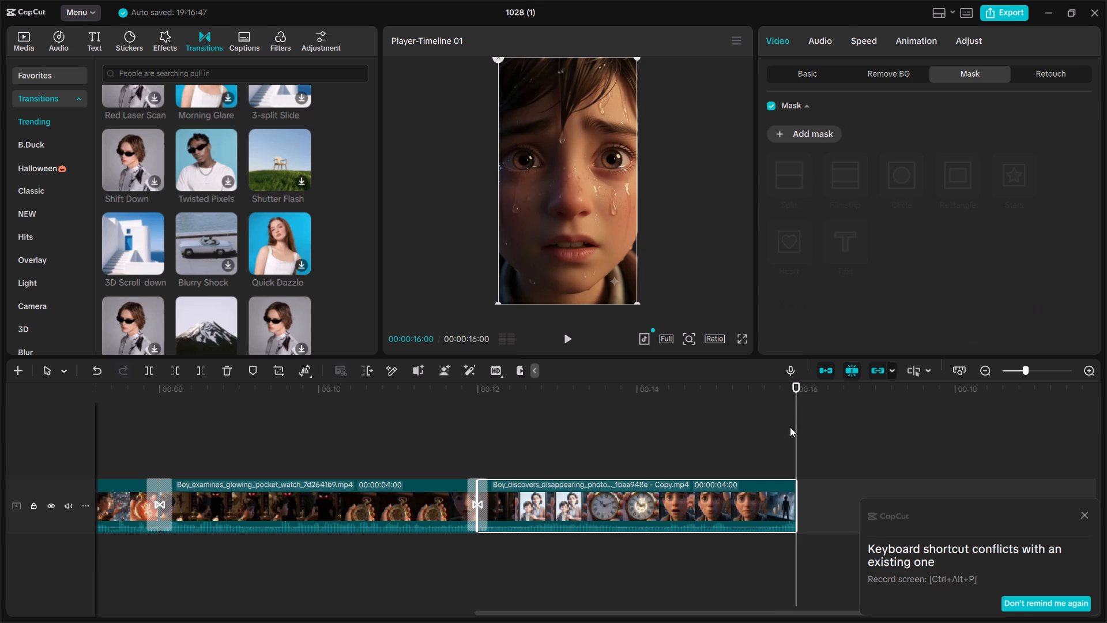
Add a centred Rectangle mask to "Boy_examines_glowing_pocket_watch", enlarge it to nearly the frame's width, and play the result.
{"action": "left_click_drag", "start_coordinate": [796, 411], "coordinate": [253, 448]}
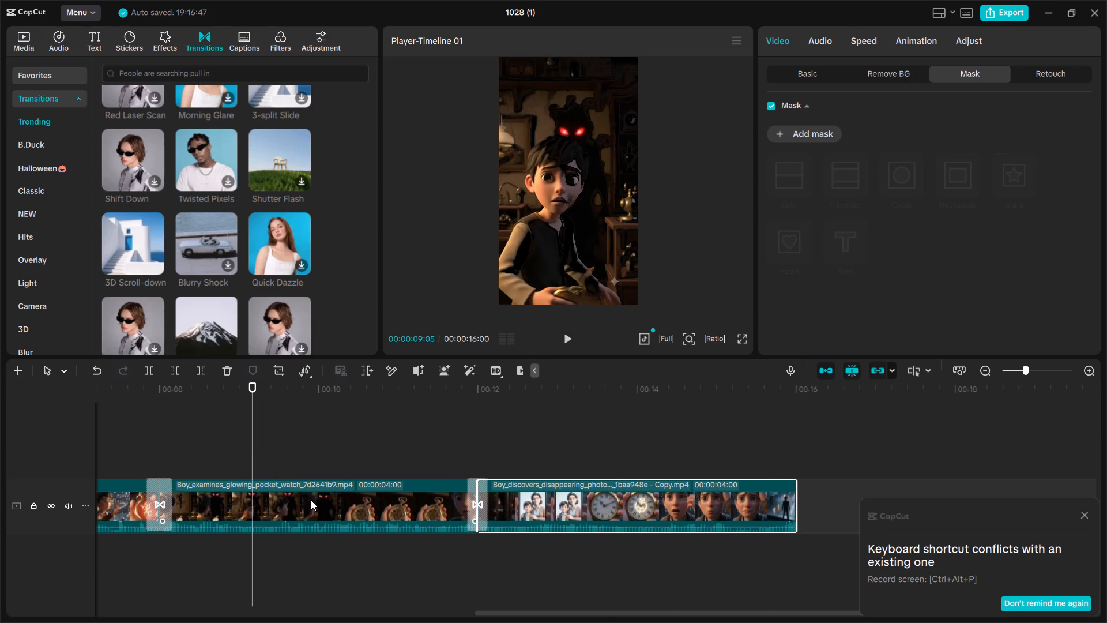
{"action": "left_click", "coordinate": [311, 500]}
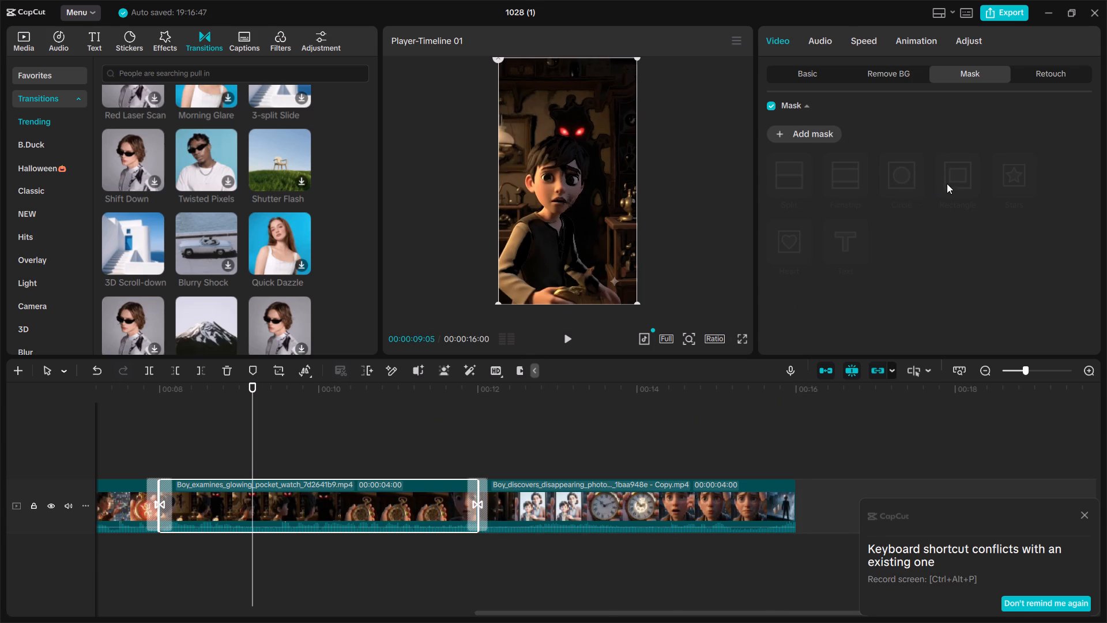
{"action": "left_click", "coordinate": [950, 183]}
{"action": "left_click", "coordinate": [950, 183]}
{"action": "left_click", "coordinate": [793, 138]}
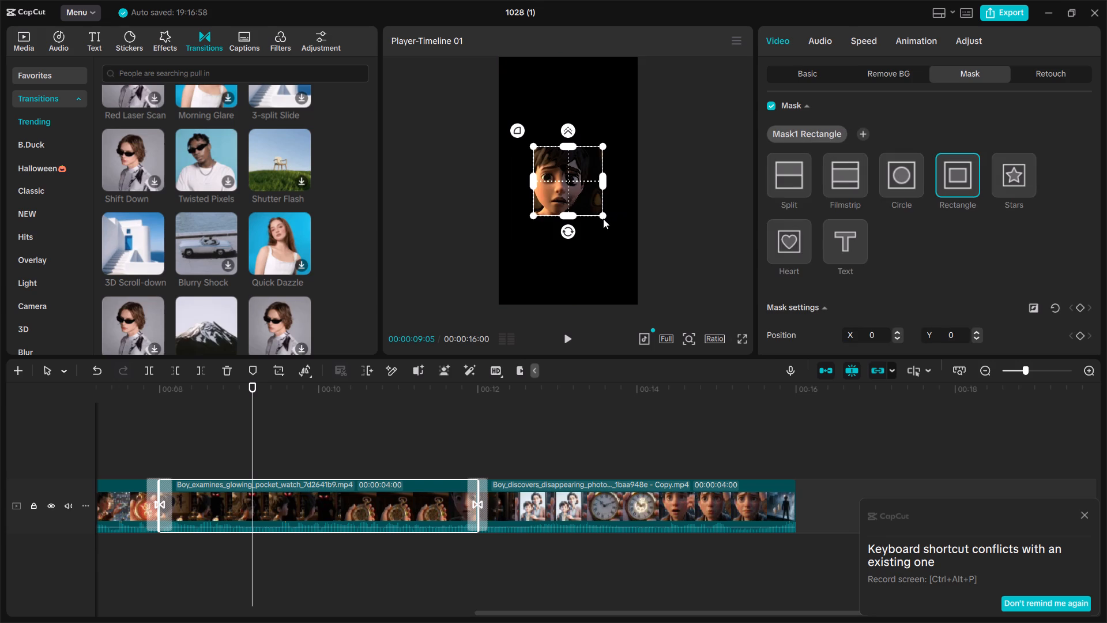
{"action": "left_click_drag", "start_coordinate": [603, 219], "coordinate": [609, 393]}
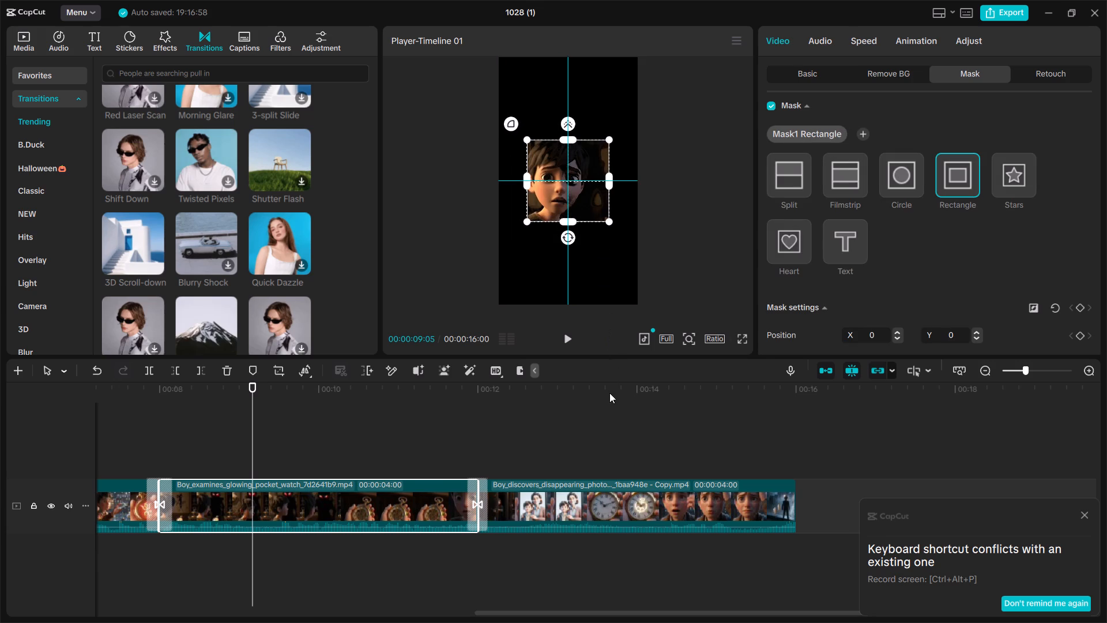
{"action": "left_click_drag", "start_coordinate": [609, 393], "coordinate": [575, 303]}
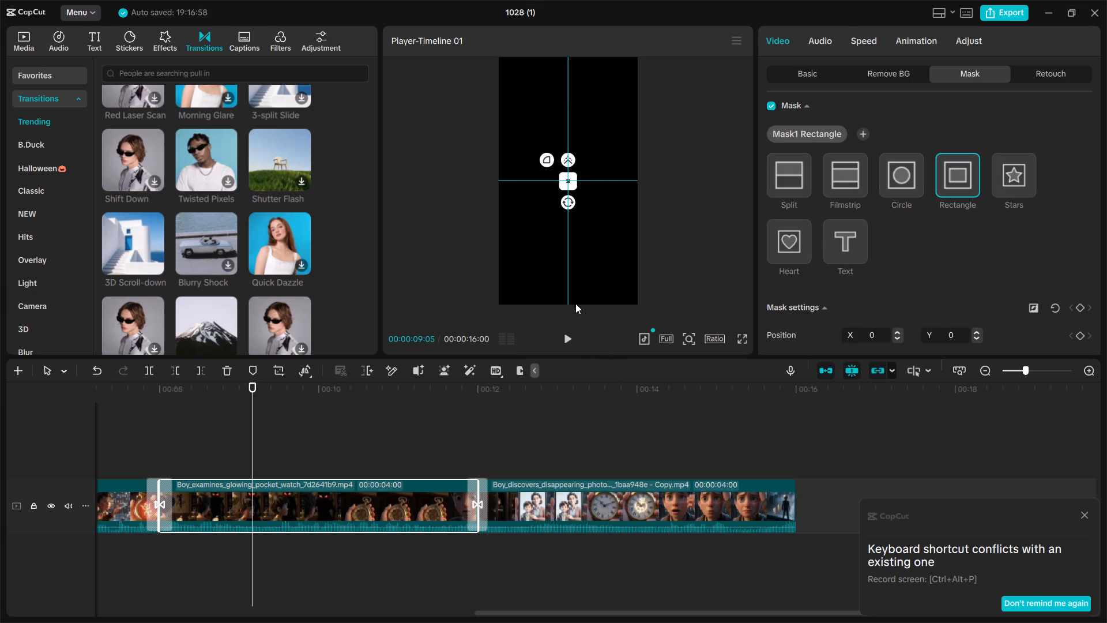
{"action": "left_click_drag", "start_coordinate": [575, 303], "coordinate": [629, 440]}
{"action": "left_click", "coordinate": [575, 346]}
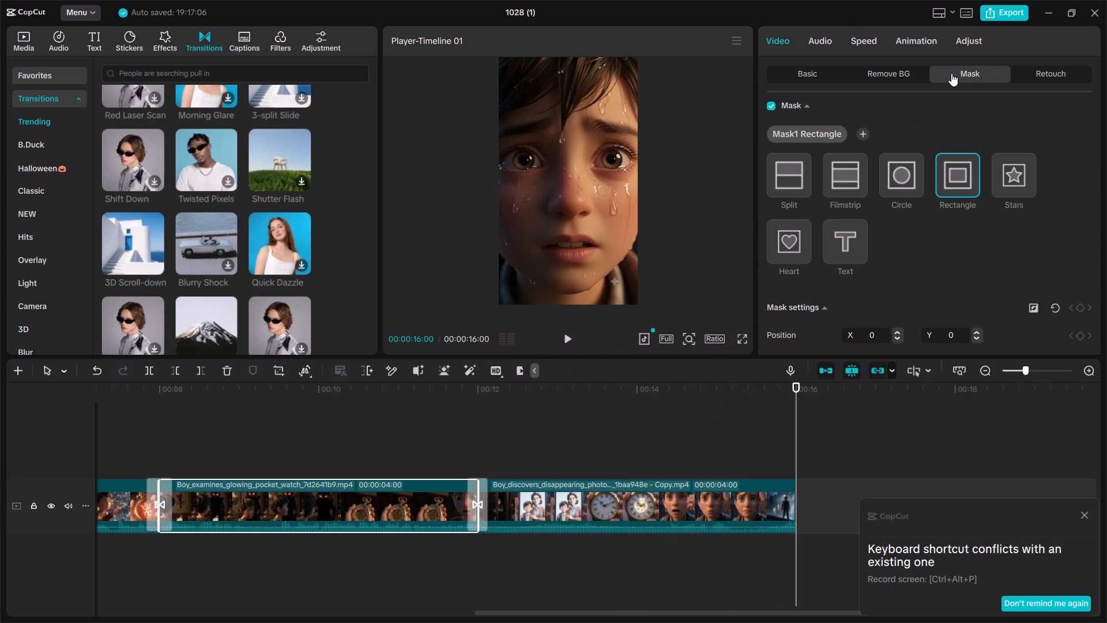
Enable face Skin retouching on "Boy_examines_glowing_pocket_watch", allowing facial recognition, and set Clear to 15.
{"action": "left_click", "coordinate": [1029, 73]}
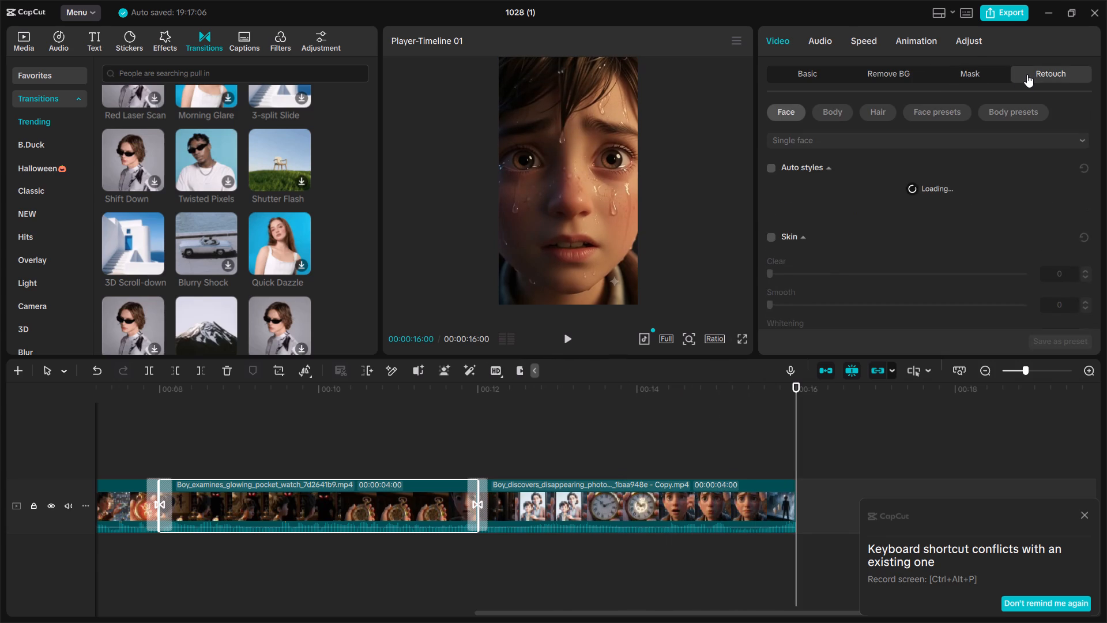
{"action": "left_click", "coordinate": [771, 235]}
{"action": "scroll", "coordinate": [771, 235], "scroll_direction": "down", "scroll_amount": 1}
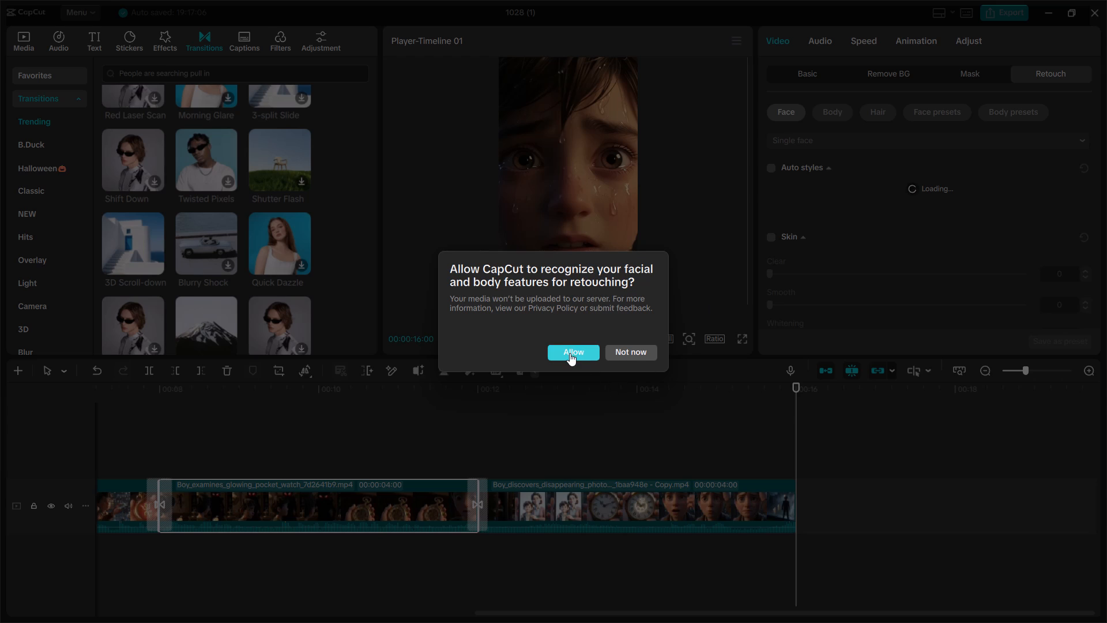
{"action": "left_click", "coordinate": [567, 351]}
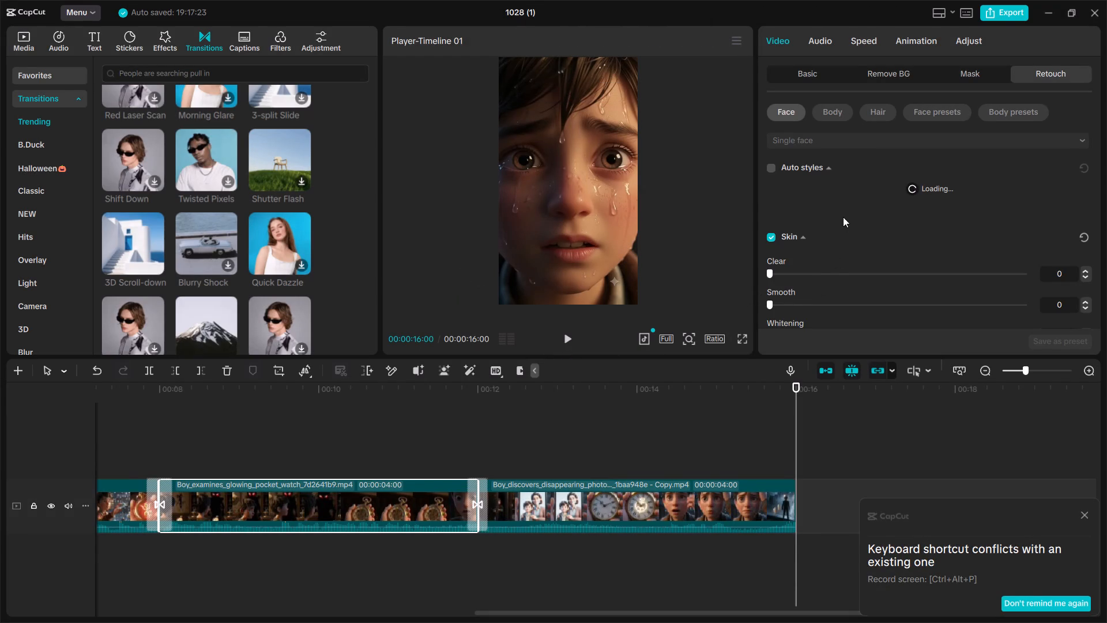
{"action": "left_click_drag", "start_coordinate": [804, 277], "coordinate": [966, 279]}
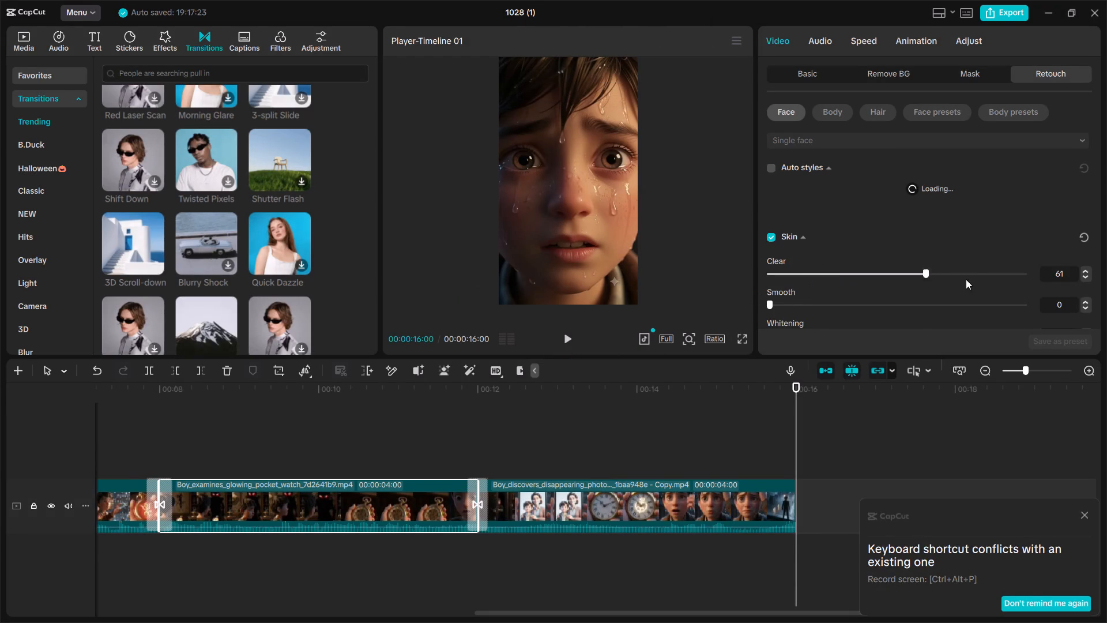
{"action": "left_click_drag", "start_coordinate": [966, 279], "coordinate": [739, 293]}
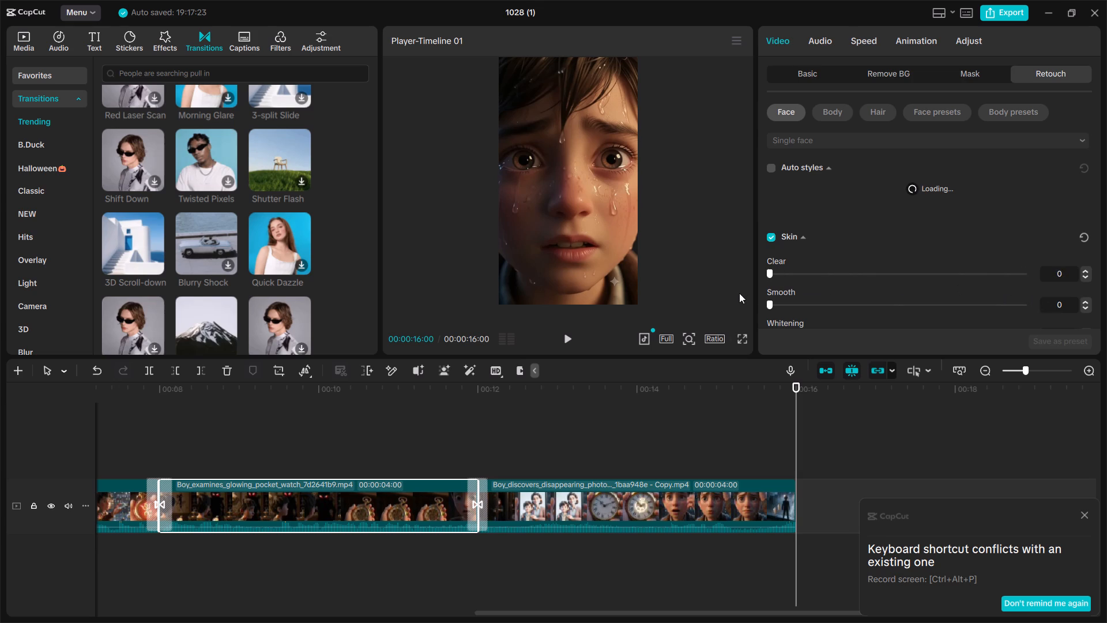
{"action": "left_click_drag", "start_coordinate": [739, 293], "coordinate": [809, 289]}
{"action": "left_click_drag", "start_coordinate": [804, 286], "coordinate": [751, 281]}
{"action": "scroll", "coordinate": [815, 262], "scroll_direction": "down", "scroll_amount": 1}
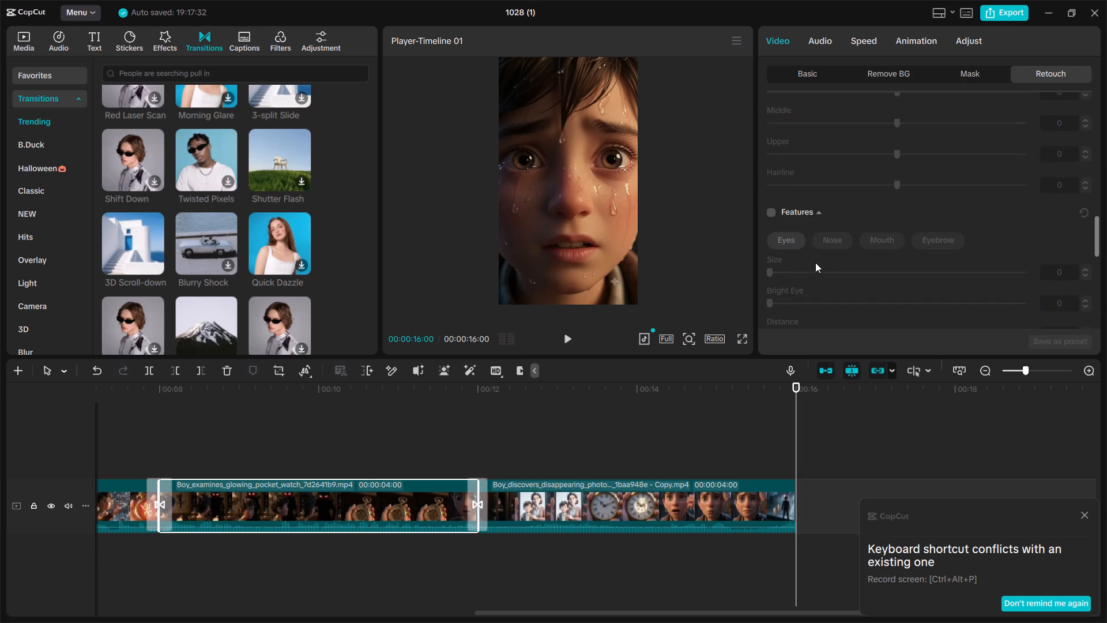
{"action": "scroll", "coordinate": [815, 262], "scroll_direction": "down", "scroll_amount": 1}
{"action": "scroll", "coordinate": [815, 262], "scroll_direction": "up", "scroll_amount": 3}
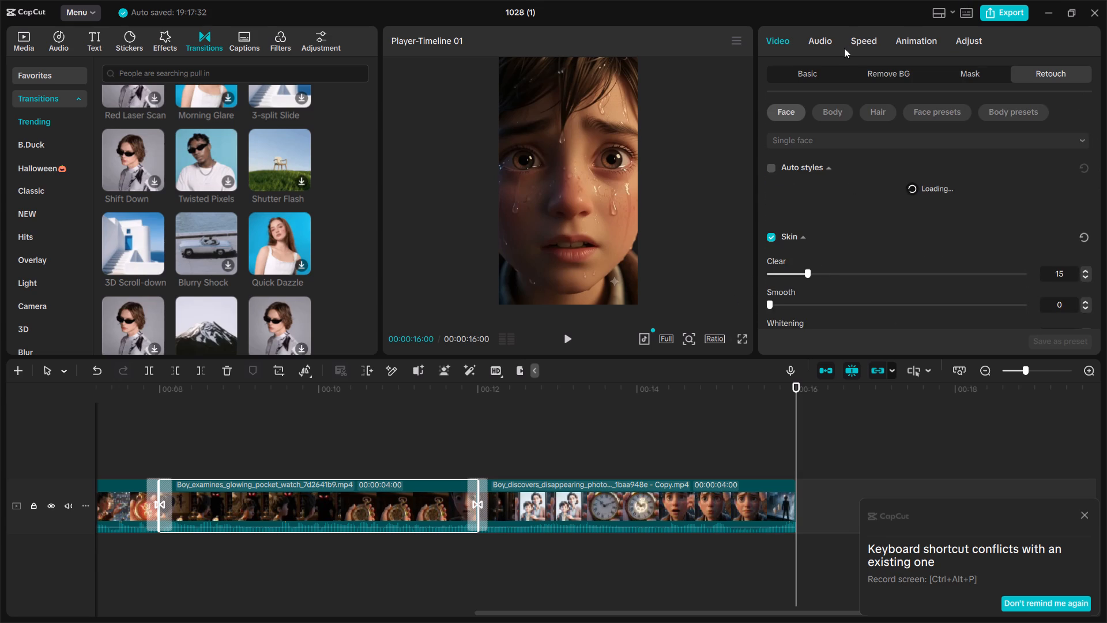
Turn on Reduce noise for the audio of "Boy_examines_glowing_pocket_watch" and play back part of the last clip.
{"action": "left_click", "coordinate": [816, 41]}
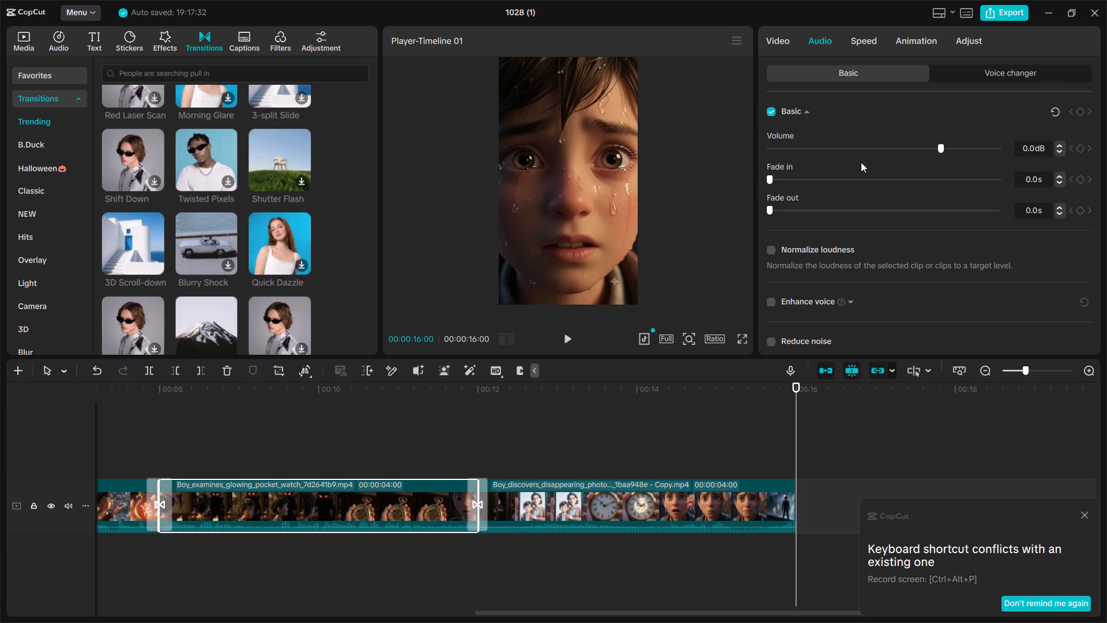
{"action": "scroll", "coordinate": [864, 197], "scroll_direction": "down", "scroll_amount": 4}
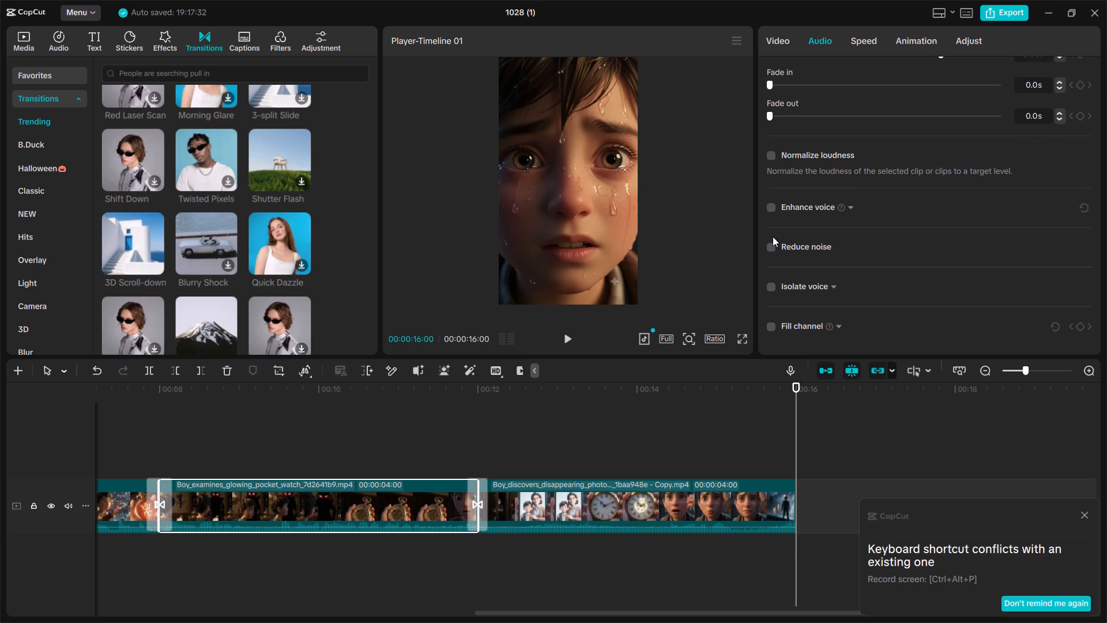
{"action": "left_click", "coordinate": [770, 253]}
{"action": "left_click", "coordinate": [770, 248]}
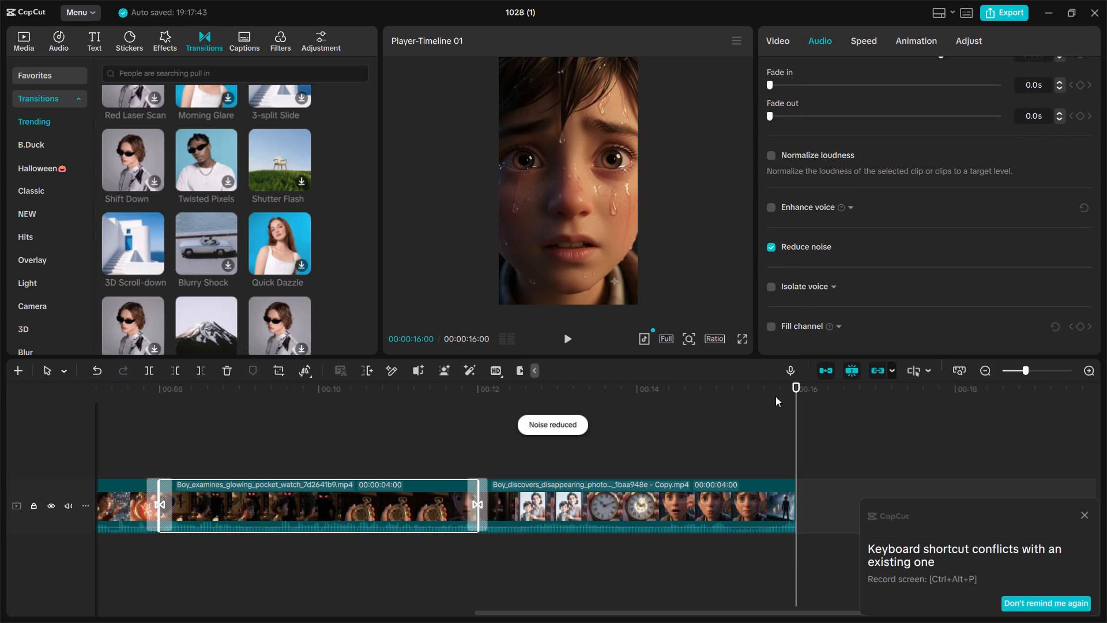
{"action": "left_click_drag", "start_coordinate": [795, 401], "coordinate": [567, 370]}
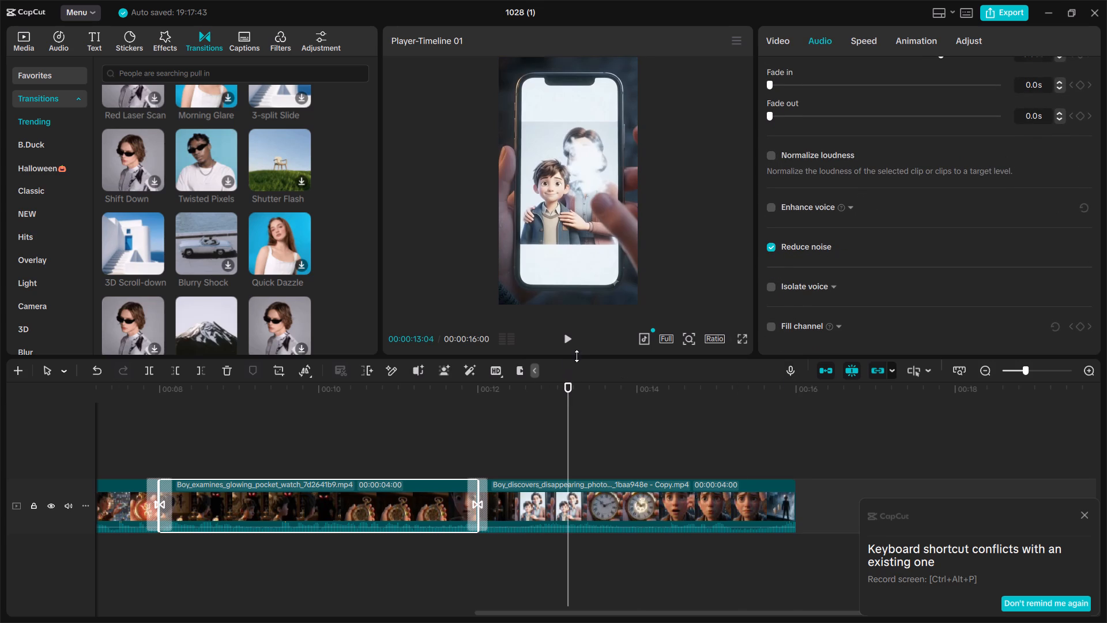
{"action": "left_click", "coordinate": [572, 346]}
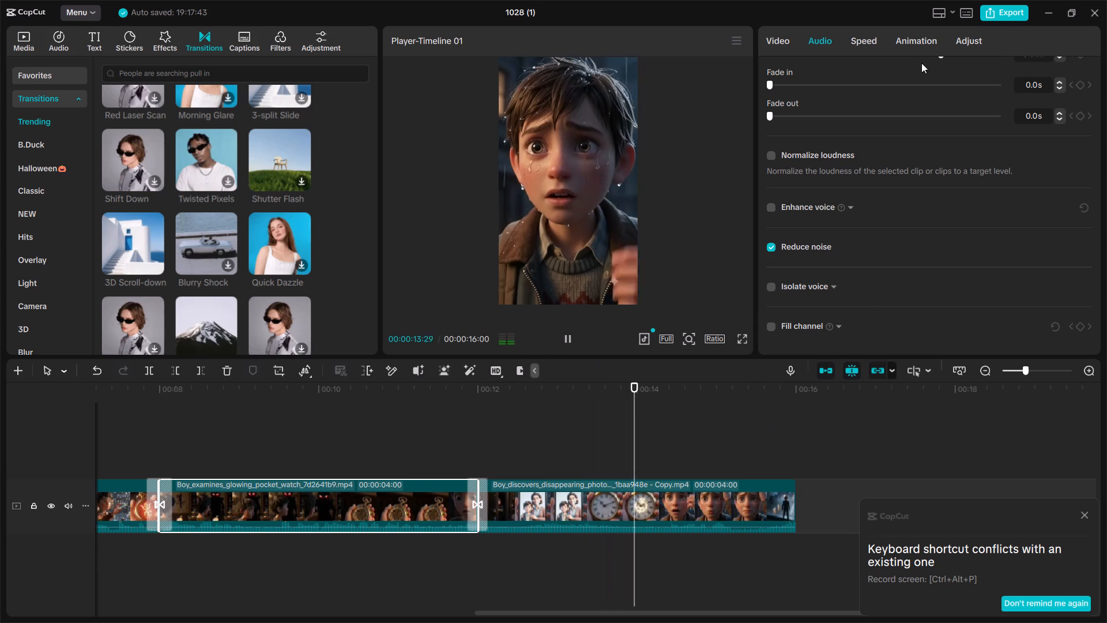
Set the speed of "Boy_examines_glowing_pocket_watch" to 1.34x and play it from just before the clip starts.
{"action": "left_click", "coordinate": [856, 41]}
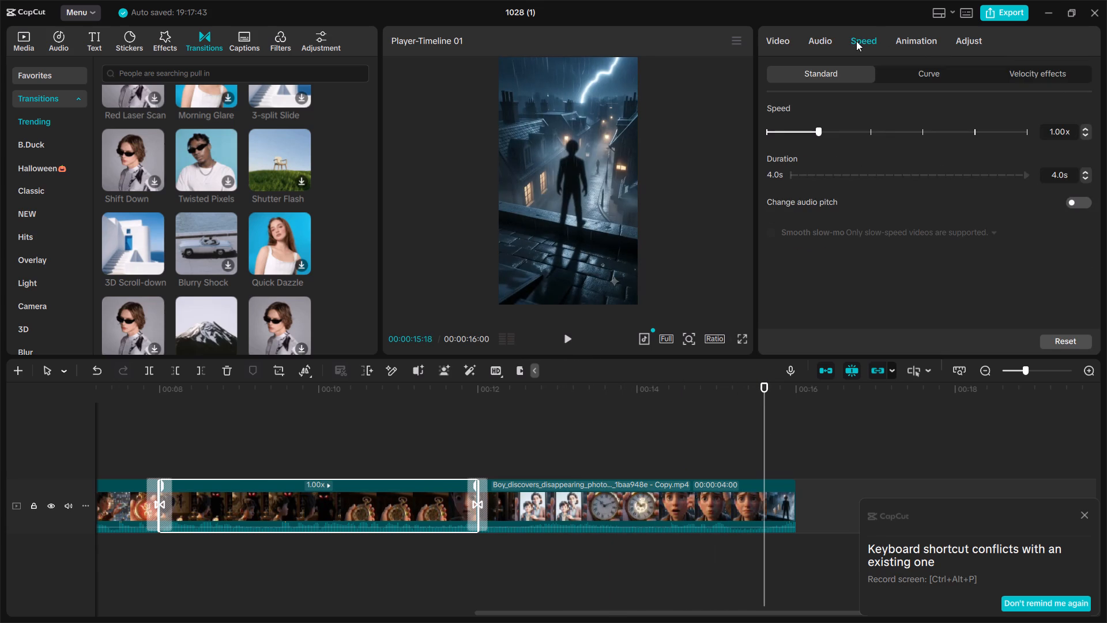
{"action": "left_click_drag", "start_coordinate": [825, 132], "coordinate": [837, 131]}
{"action": "left_click_drag", "start_coordinate": [796, 385], "coordinate": [224, 316]}
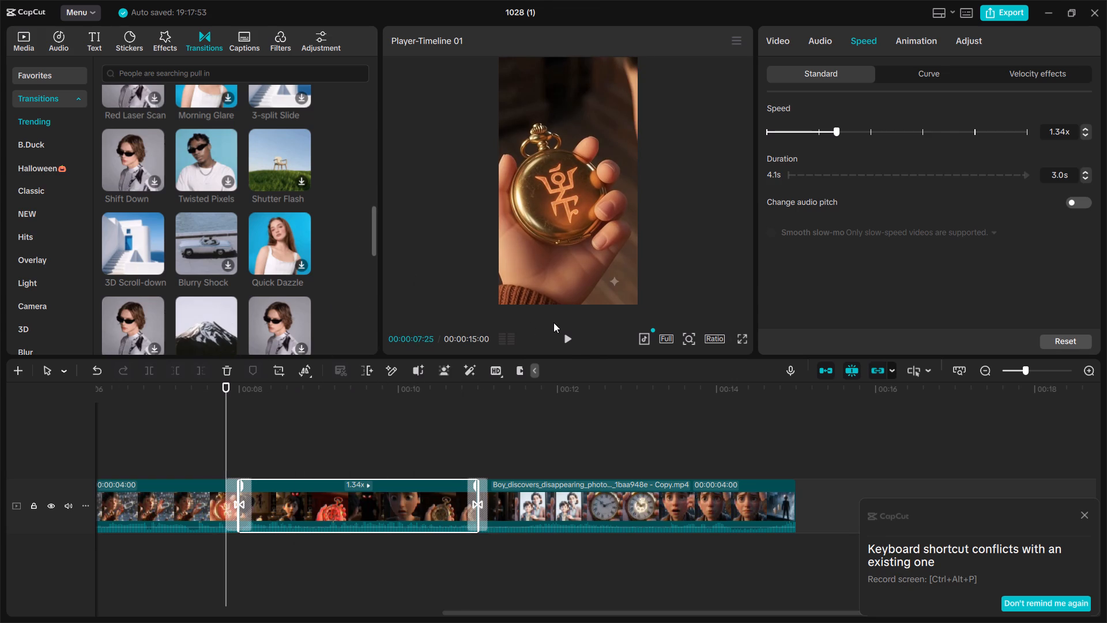
{"action": "left_click", "coordinate": [567, 339]}
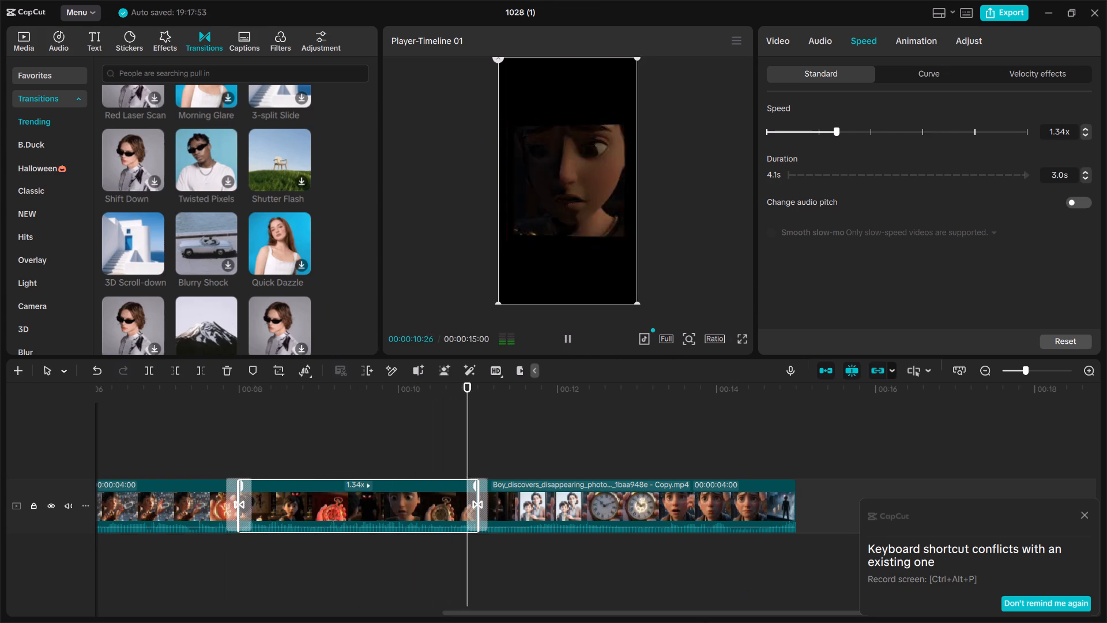
{"action": "left_click", "coordinate": [382, 157]}
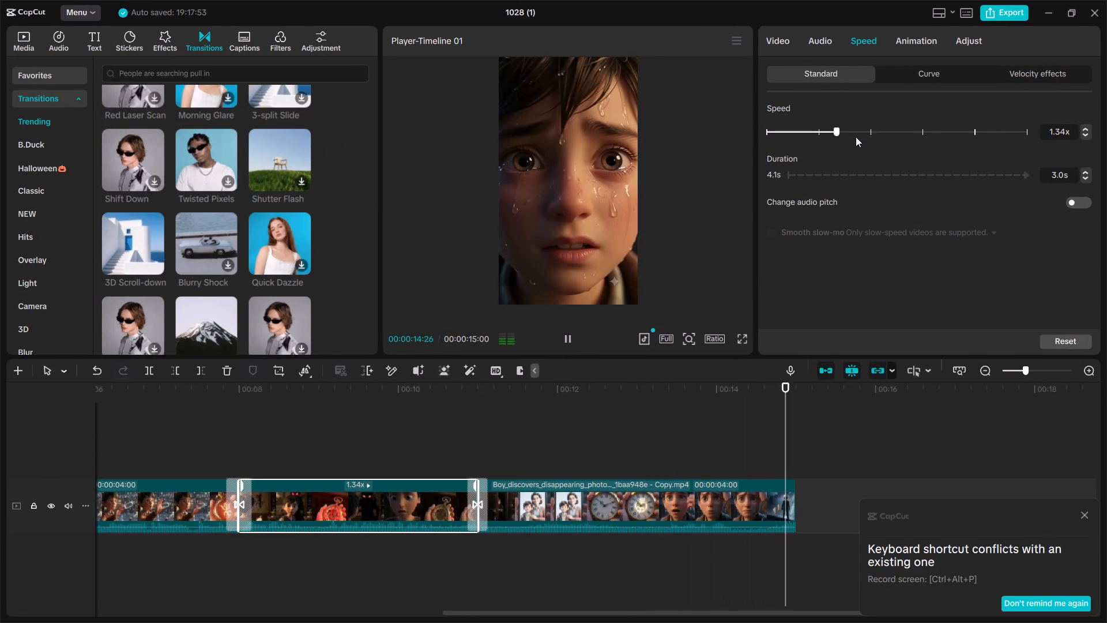
Apply the Fade In entrance animation with a 0.5 s duration to "Boy_examines_glowing_pocket_watch".
{"action": "left_click", "coordinate": [902, 35]}
{"action": "left_click_drag", "start_coordinate": [902, 35], "coordinate": [848, 196]}
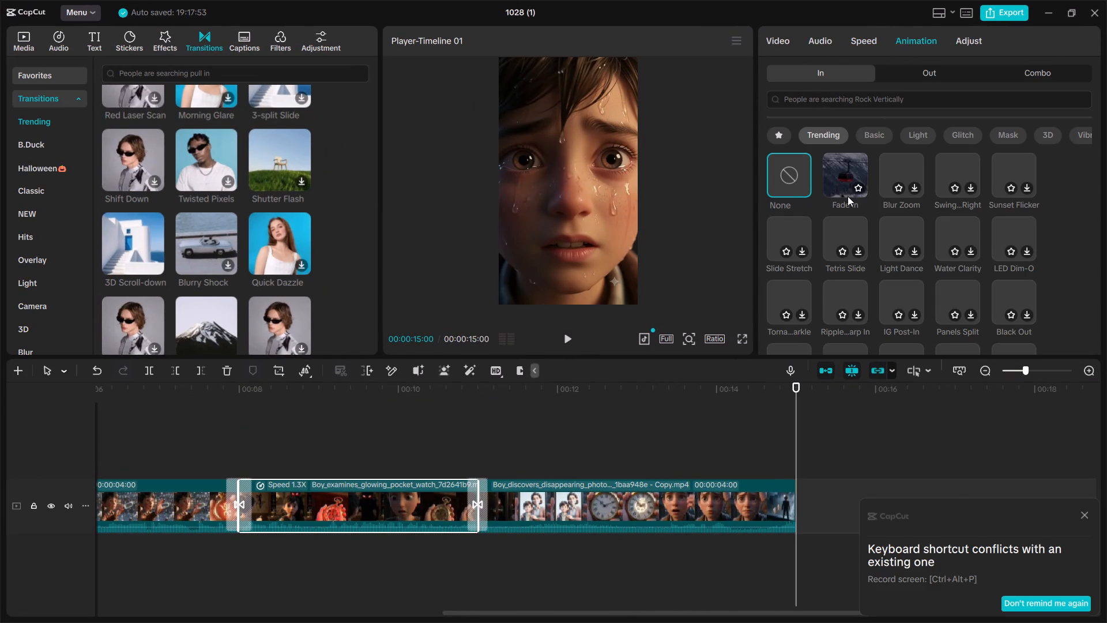
{"action": "left_click_drag", "start_coordinate": [848, 196], "coordinate": [845, 197]}
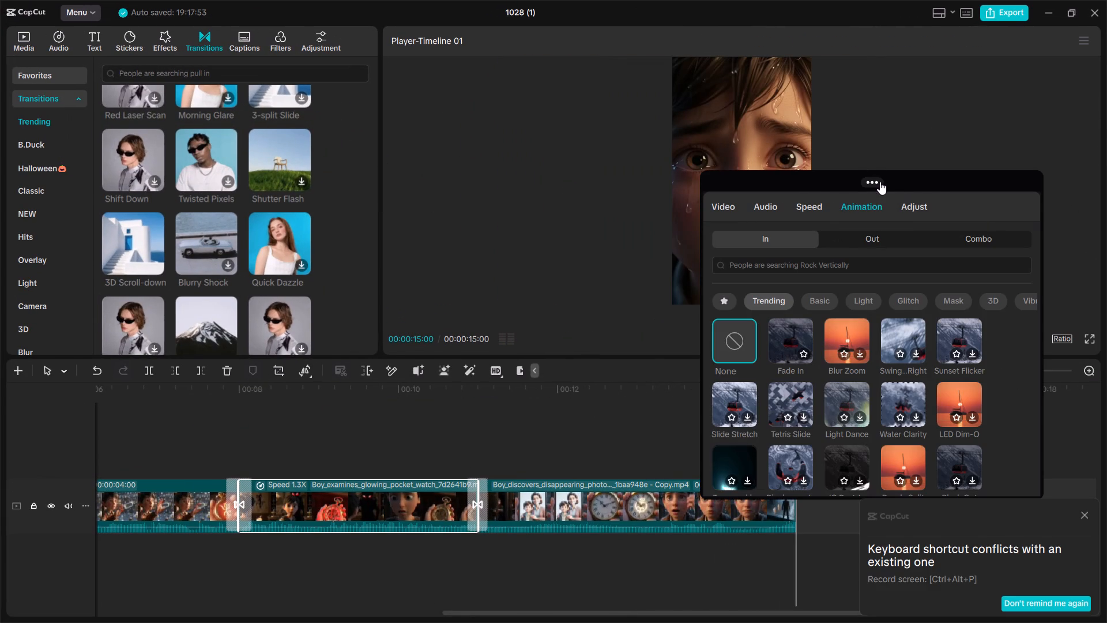
{"action": "left_click", "coordinate": [877, 181]}
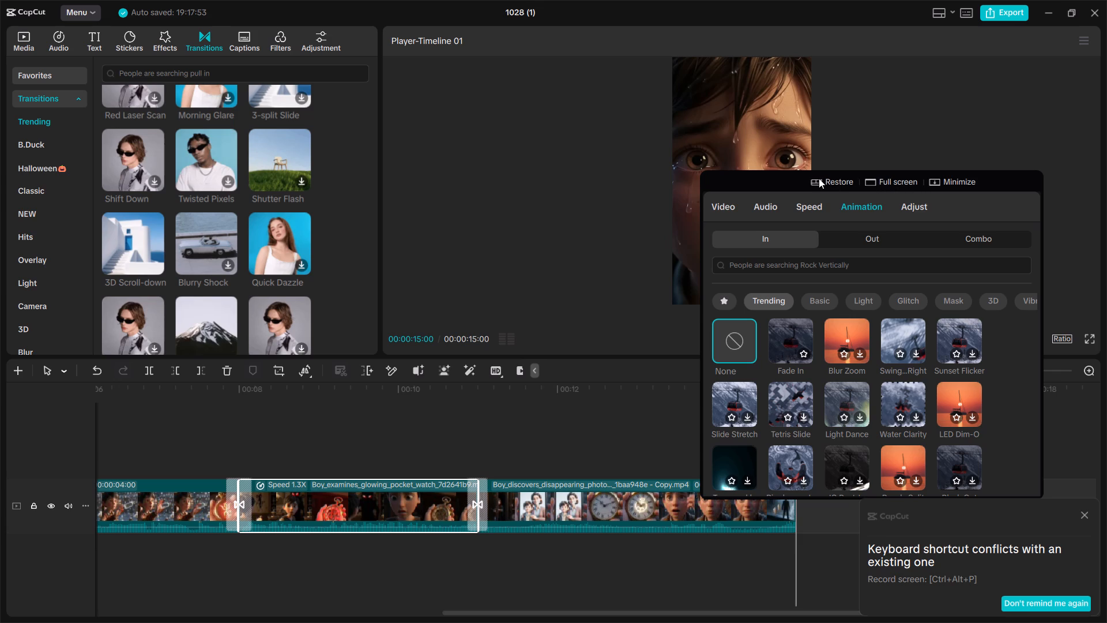
{"action": "left_click", "coordinate": [819, 178]}
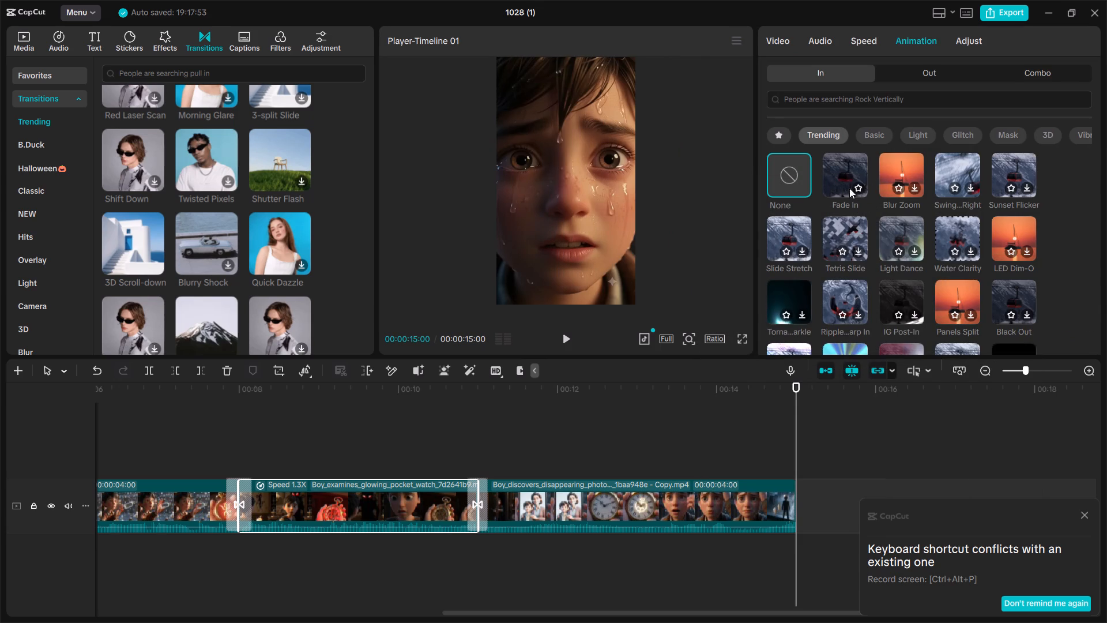
{"action": "left_click_drag", "start_coordinate": [839, 181], "coordinate": [528, 462]}
{"action": "left_click_drag", "start_coordinate": [528, 462], "coordinate": [849, 176]}
{"action": "left_click_drag", "start_coordinate": [830, 171], "coordinate": [773, 269]}
{"action": "left_click", "coordinate": [829, 190]}
{"action": "left_click_drag", "start_coordinate": [835, 183], "coordinate": [880, 175]}
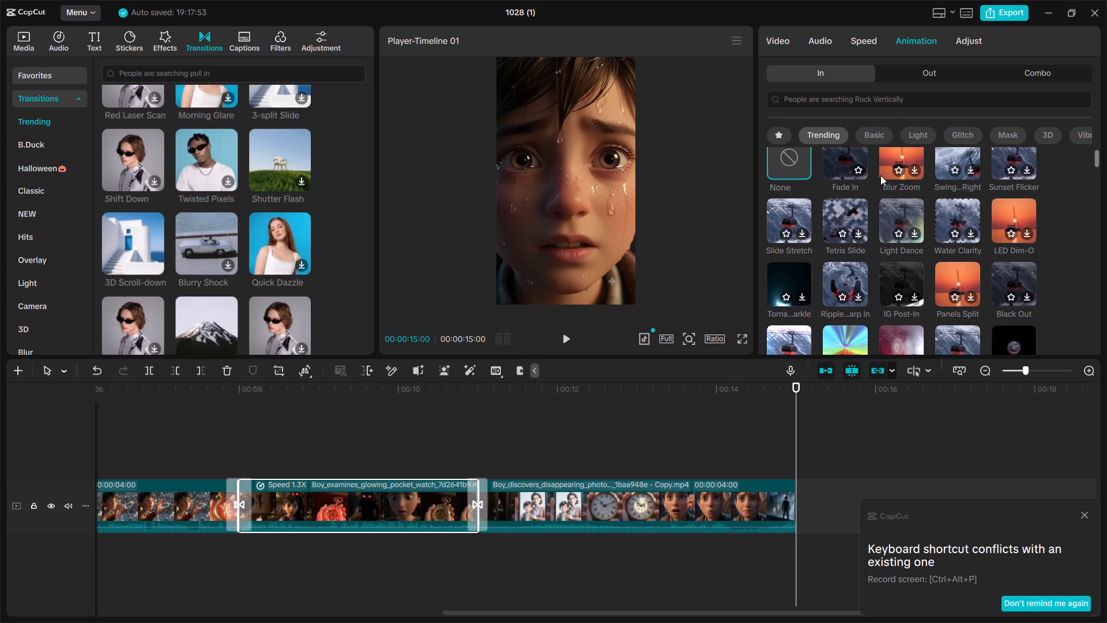
{"action": "left_click_drag", "start_coordinate": [880, 175], "coordinate": [845, 172]}
{"action": "left_click", "coordinate": [845, 172]}
{"action": "double_click", "coordinate": [845, 172]}
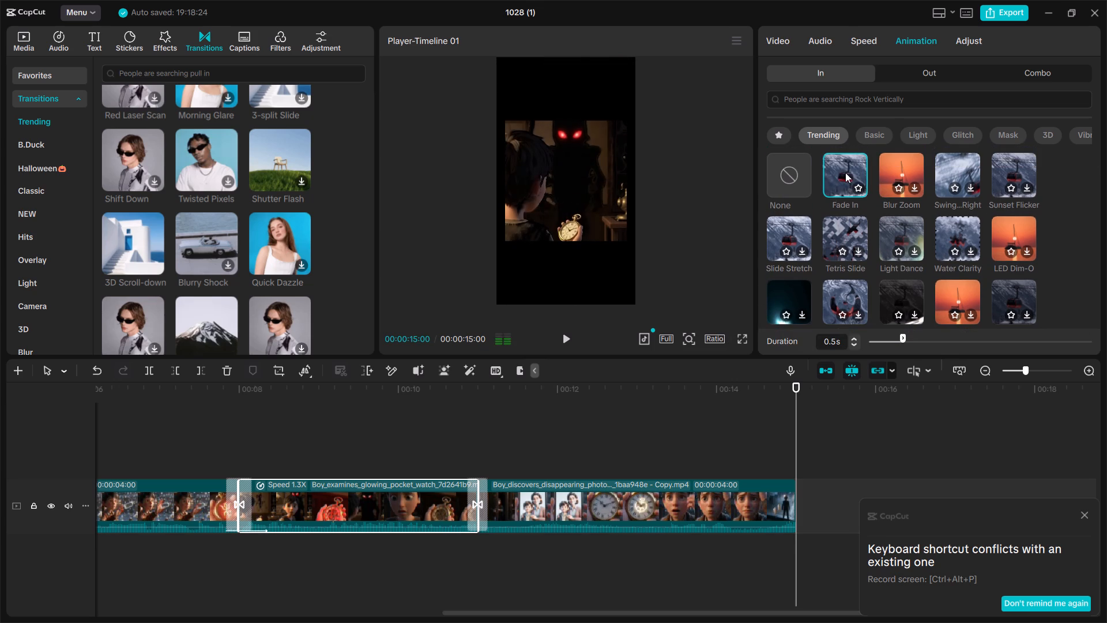
{"action": "left_click", "coordinate": [845, 172]}
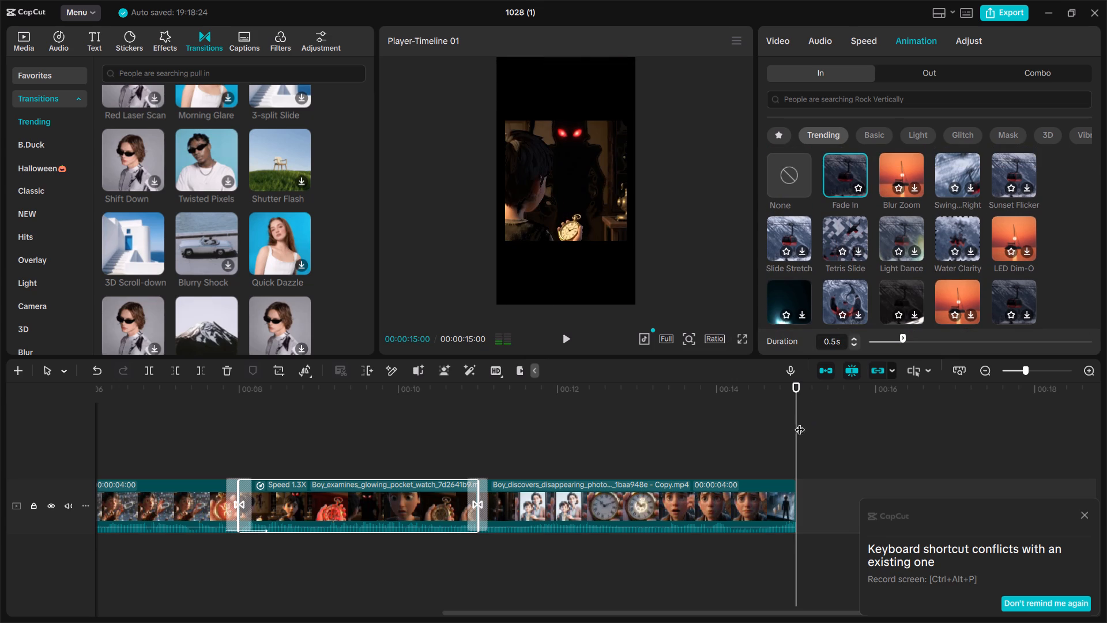
Play the sequence from about 00:00:09:24, midway through "Boy_examines_glowing_pocket_watch", into the last clip.
{"action": "left_click_drag", "start_coordinate": [789, 416], "coordinate": [518, 395]}
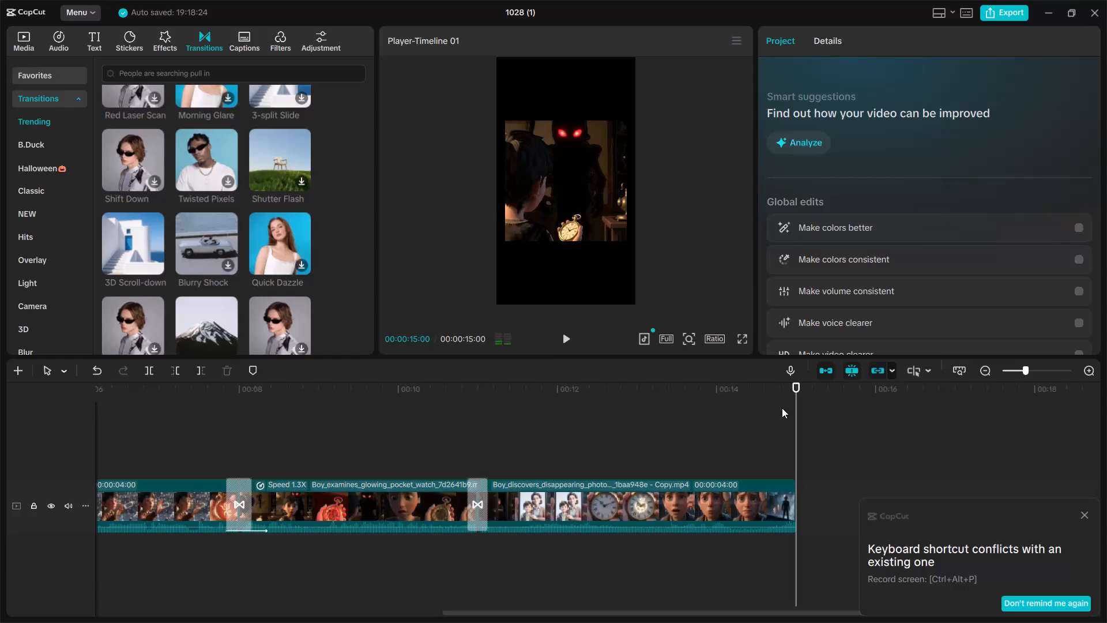
{"action": "left_click_drag", "start_coordinate": [782, 408], "coordinate": [810, 393]}
{"action": "left_click_drag", "start_coordinate": [794, 385], "coordinate": [382, 365]}
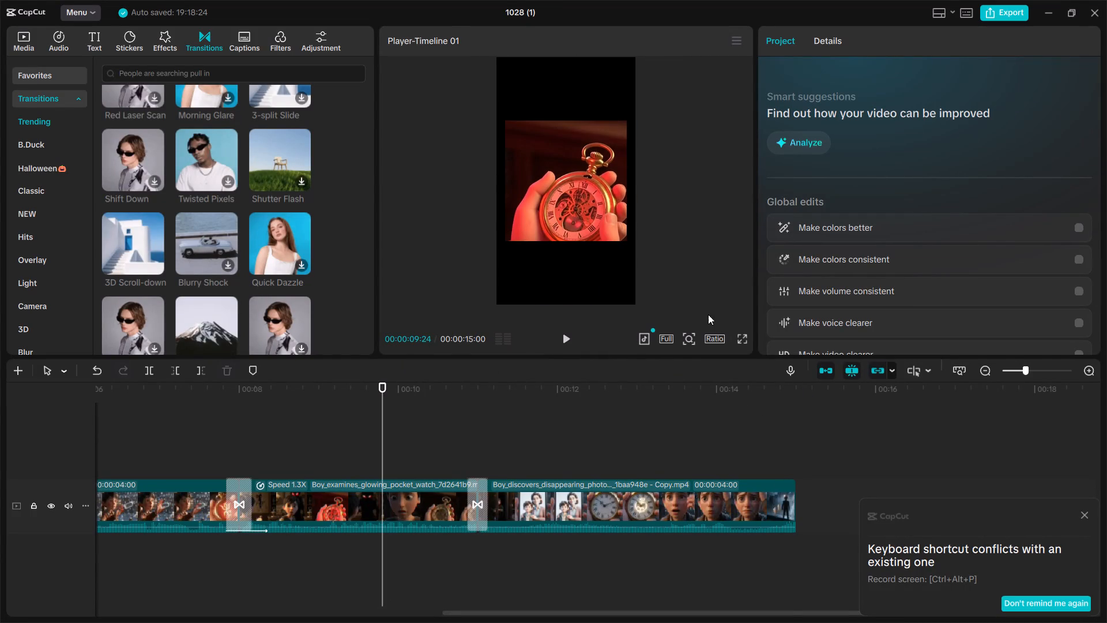
{"action": "left_click", "coordinate": [572, 335]}
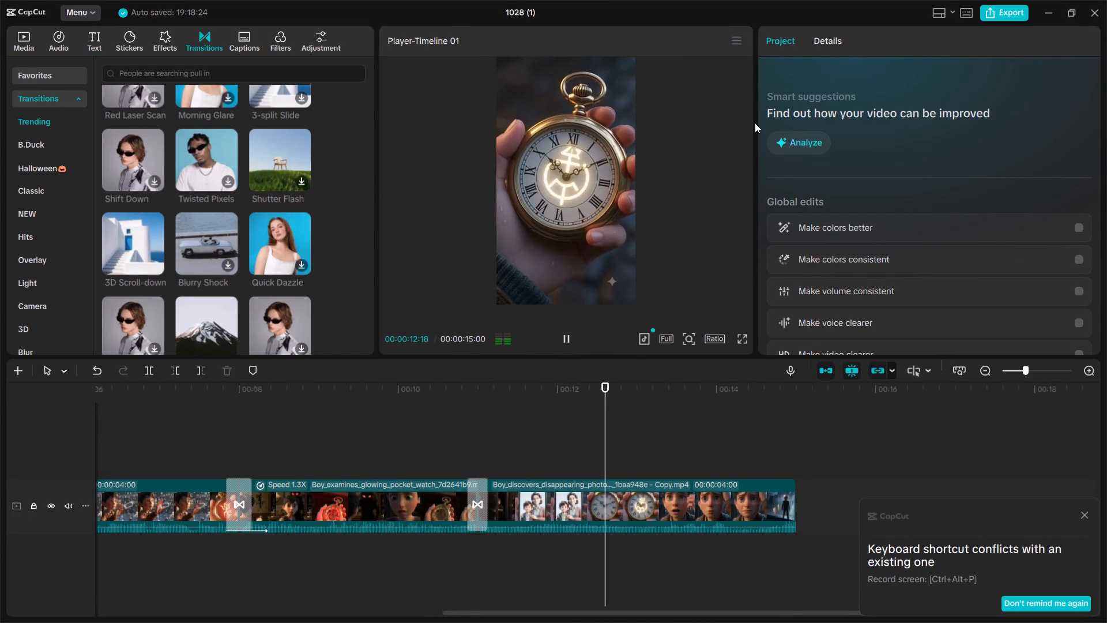
Apply the Blur Zoom entrance animation to the last clip, "Boy_discovers_disappearing_photo".
{"action": "left_click", "coordinate": [607, 511]}
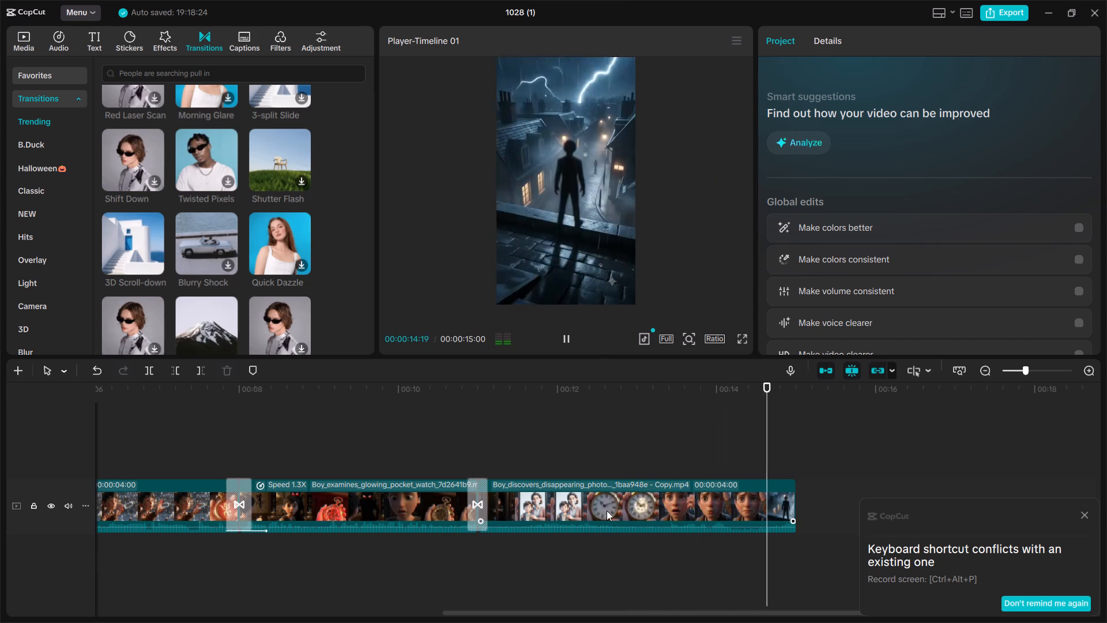
{"action": "left_click", "coordinate": [834, 201]}
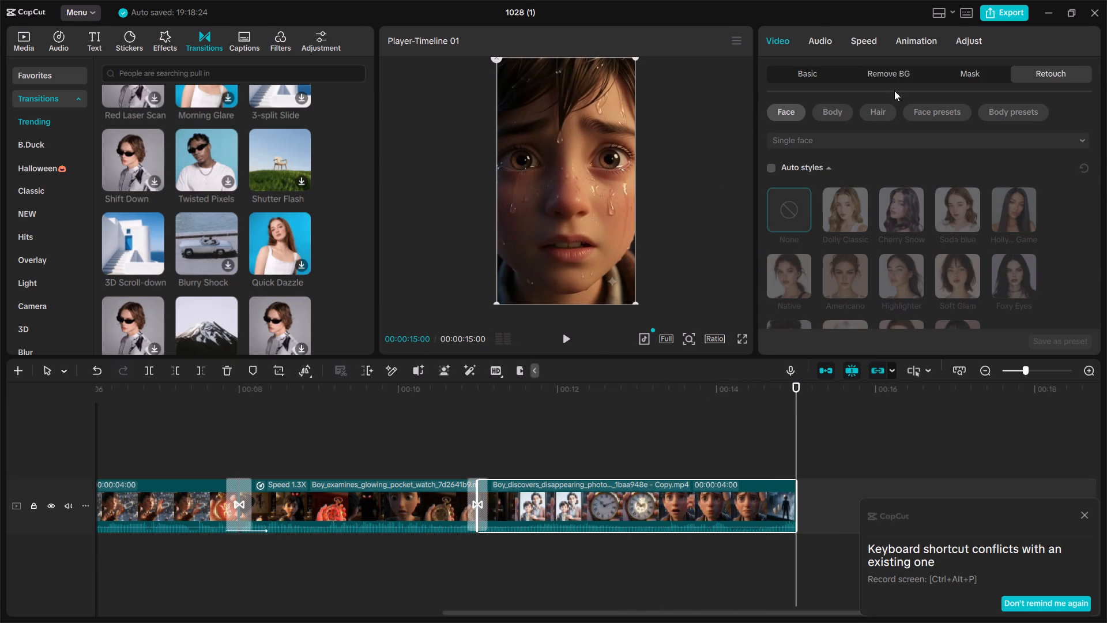
{"action": "left_click", "coordinate": [922, 44]}
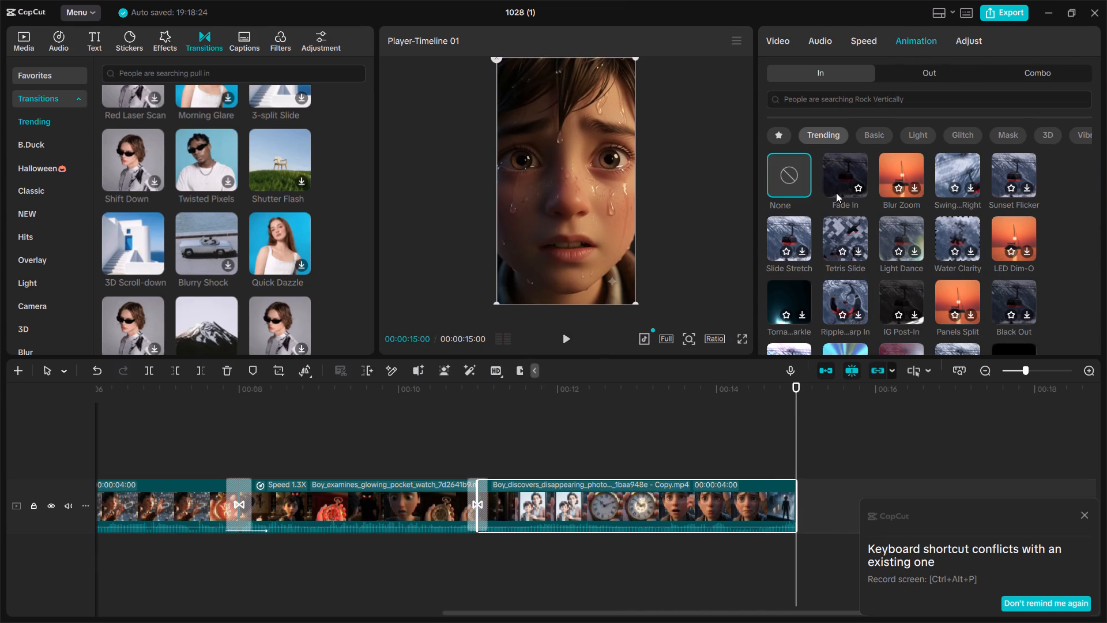
{"action": "left_click", "coordinate": [836, 193]}
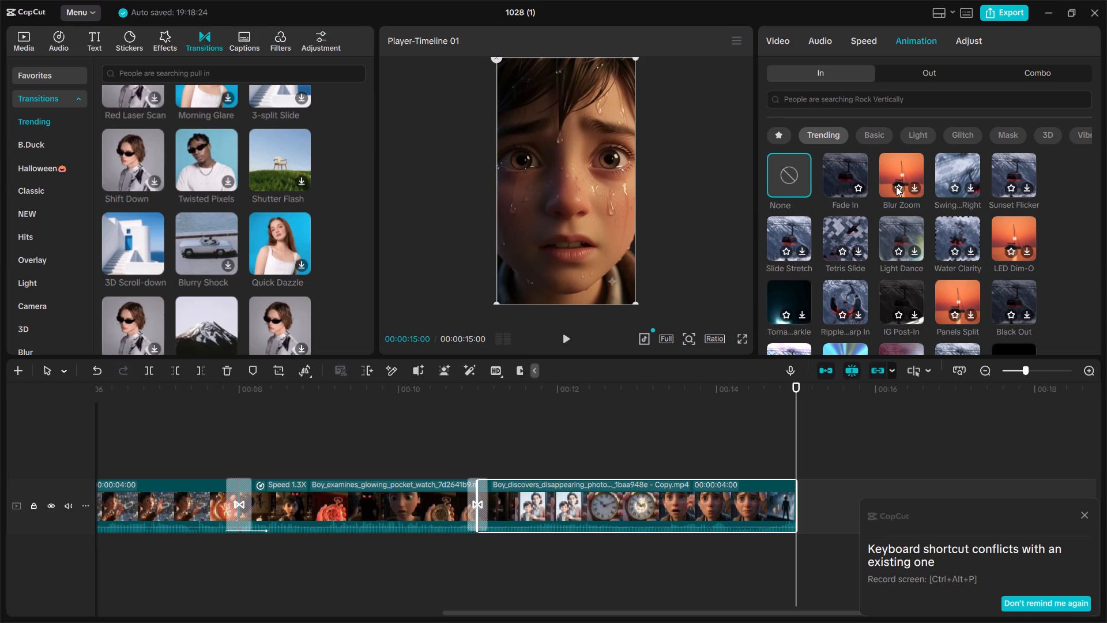
{"action": "left_click", "coordinate": [915, 191]}
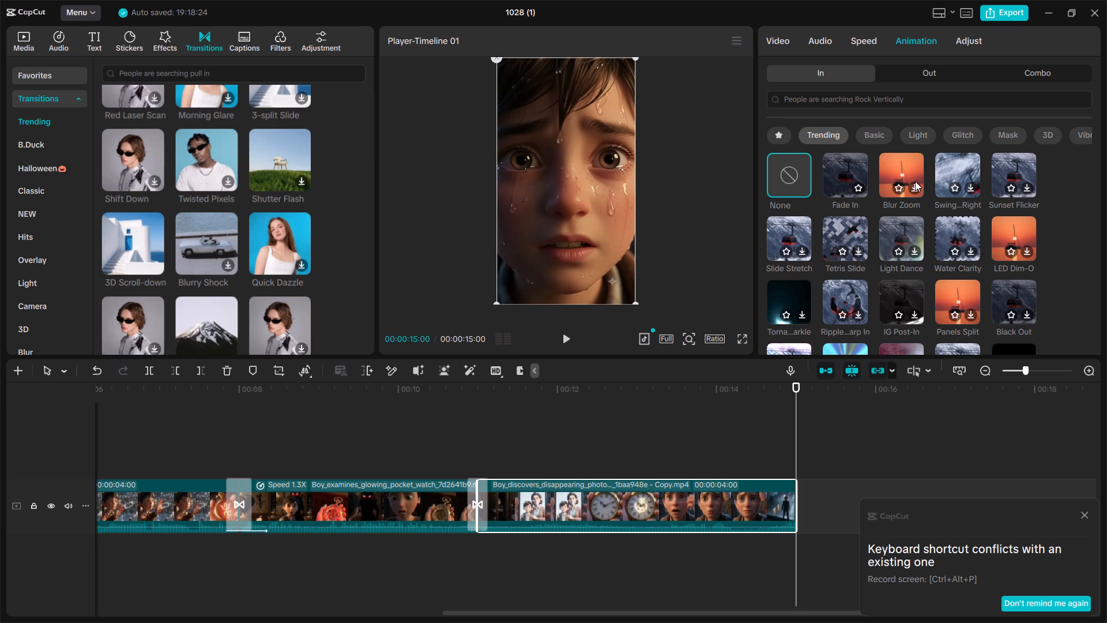
{"action": "left_click", "coordinate": [915, 181]}
{"action": "double_click", "coordinate": [910, 186]}
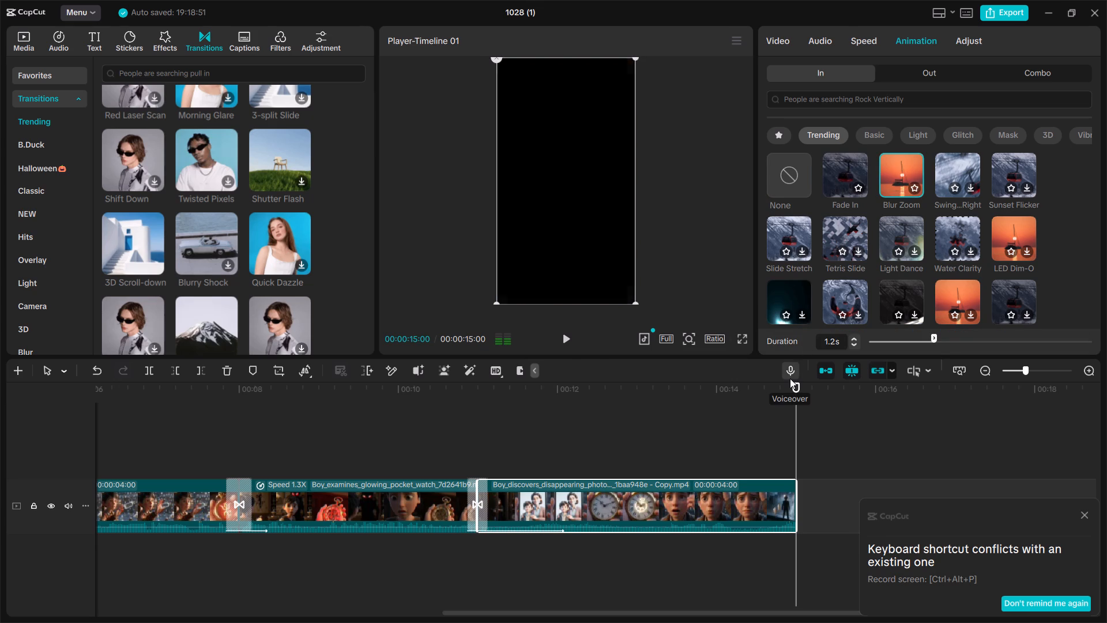
Move back into the second half of "Boy_discovers_disappearing_photo" and play it to preview the clip.
{"action": "left_click_drag", "start_coordinate": [790, 378], "coordinate": [761, 395]}
{"action": "left_click_drag", "start_coordinate": [761, 395], "coordinate": [796, 397]}
{"action": "left_click_drag", "start_coordinate": [798, 392], "coordinate": [765, 398]}
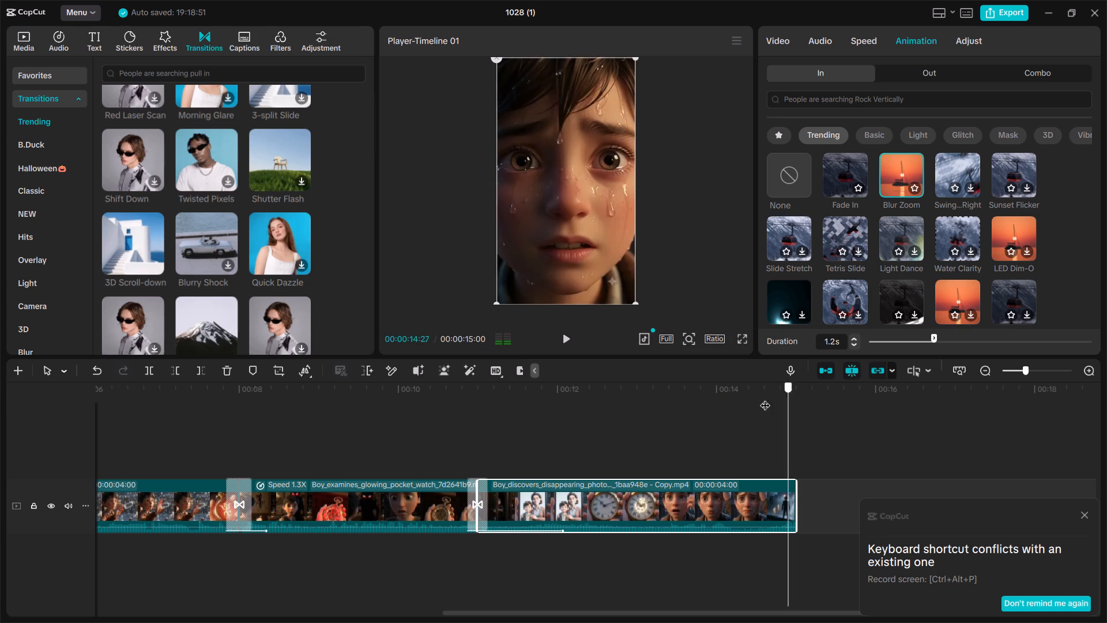
{"action": "left_click_drag", "start_coordinate": [765, 398], "coordinate": [651, 409]}
{"action": "left_click", "coordinate": [560, 341]}
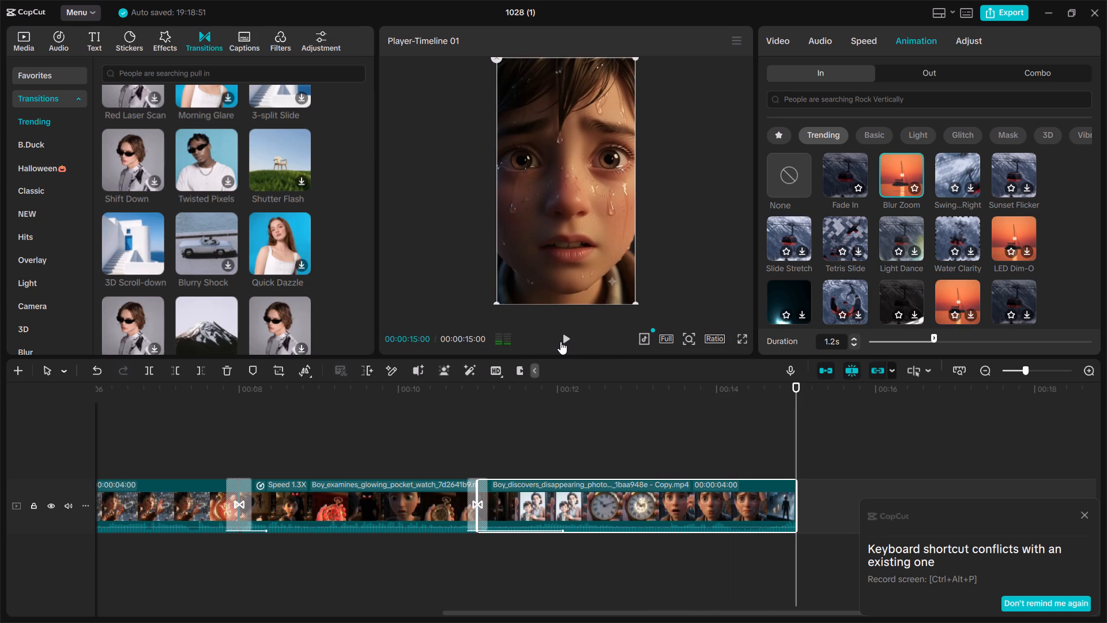
Set the Blur Zoom duration on "Boy_discovers_disappearing_photo" to 3.2 s and play the clip from about 00:00:11:04.
{"action": "left_click_drag", "start_coordinate": [927, 340], "coordinate": [980, 340]}
{"action": "left_click_drag", "start_coordinate": [980, 340], "coordinate": [1044, 339]}
{"action": "left_click_drag", "start_coordinate": [795, 407], "coordinate": [491, 425]}
{"action": "left_click", "coordinate": [577, 343]}
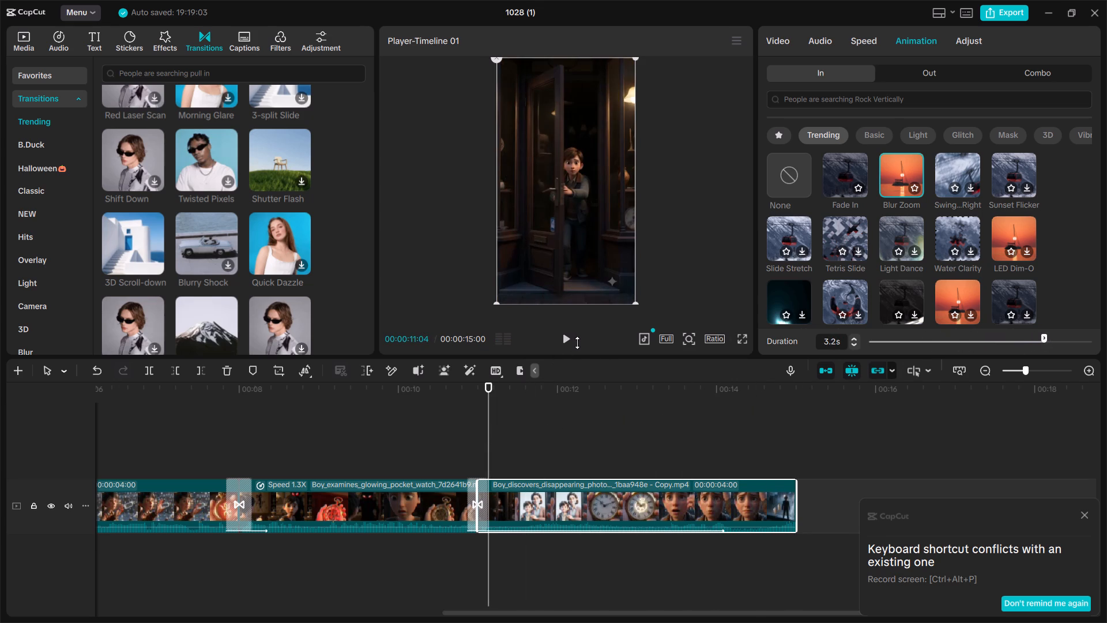
{"action": "left_click", "coordinate": [557, 342]}
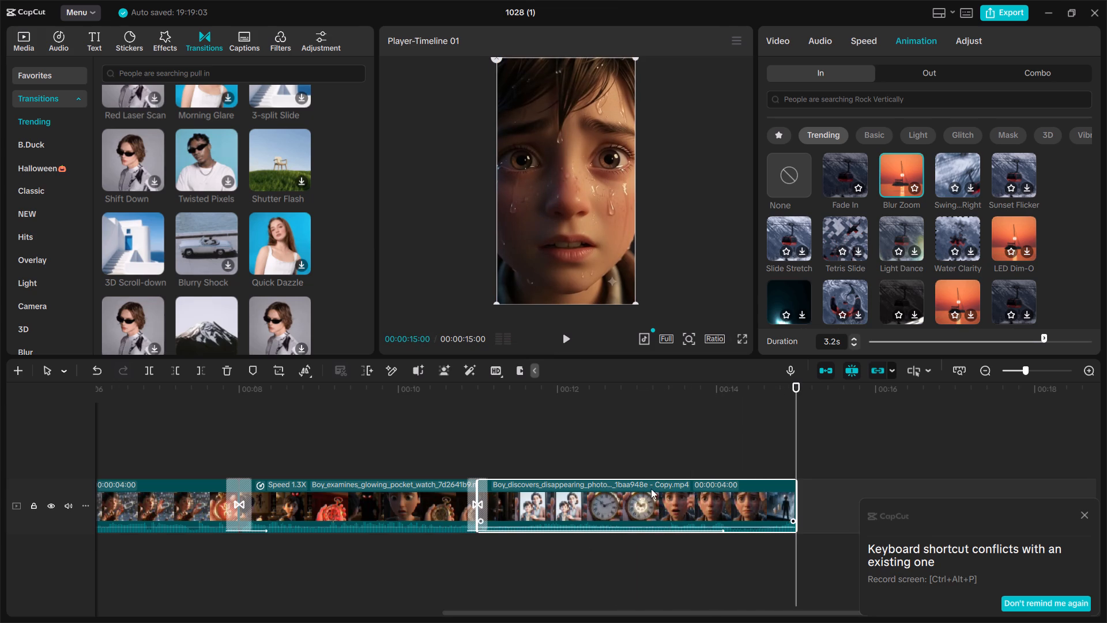
Review the animated clips by playing from about 00:00:08:09, near the start of "Boy_examines_glowing_pocket_watch".
{"action": "left_click_drag", "start_coordinate": [901, 166], "coordinate": [742, 344]}
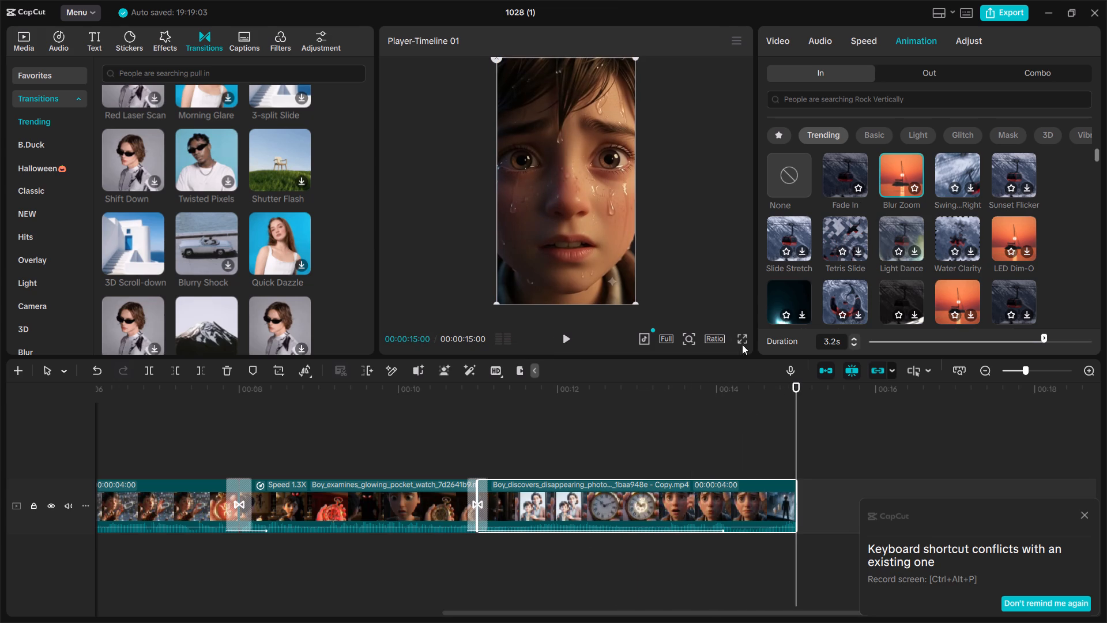
{"action": "left_click_drag", "start_coordinate": [742, 344], "coordinate": [624, 443]}
{"action": "left_click_drag", "start_coordinate": [809, 373], "coordinate": [793, 394]}
{"action": "left_click_drag", "start_coordinate": [804, 386], "coordinate": [367, 416]}
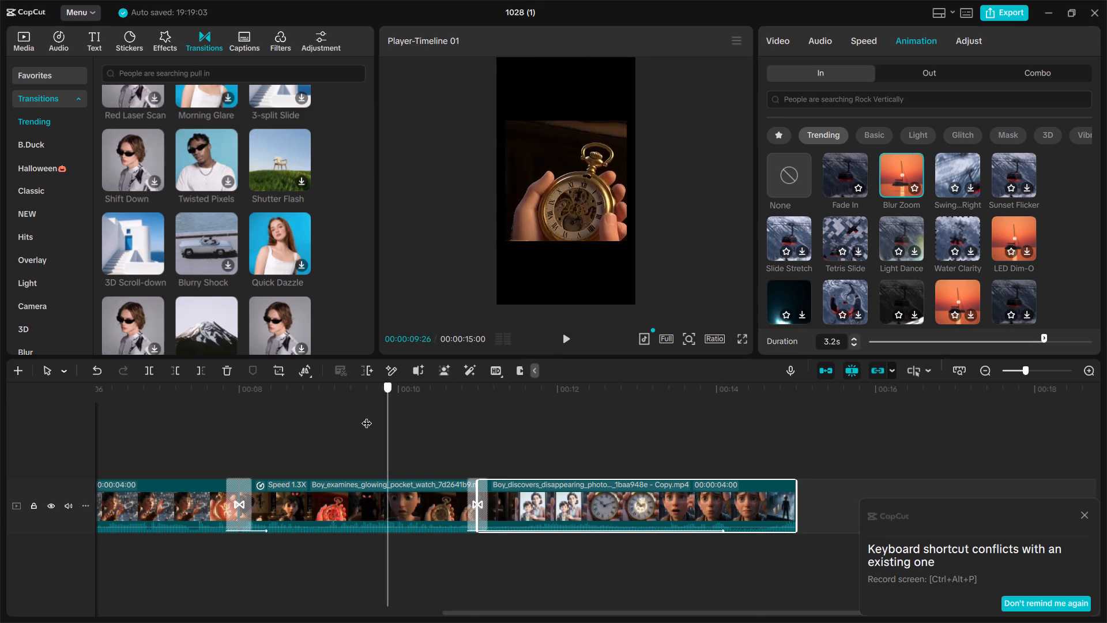
{"action": "left_click_drag", "start_coordinate": [367, 416], "coordinate": [362, 415]}
{"action": "left_click", "coordinate": [905, 180]}
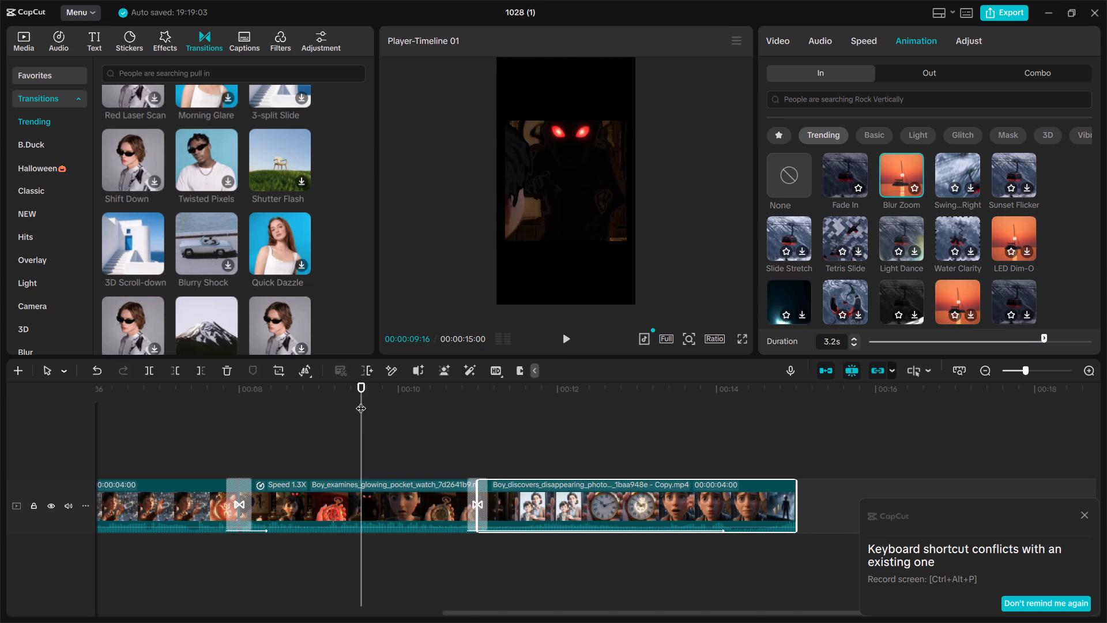
{"action": "left_click_drag", "start_coordinate": [361, 401], "coordinate": [264, 385]}
{"action": "left_click", "coordinate": [564, 341]}
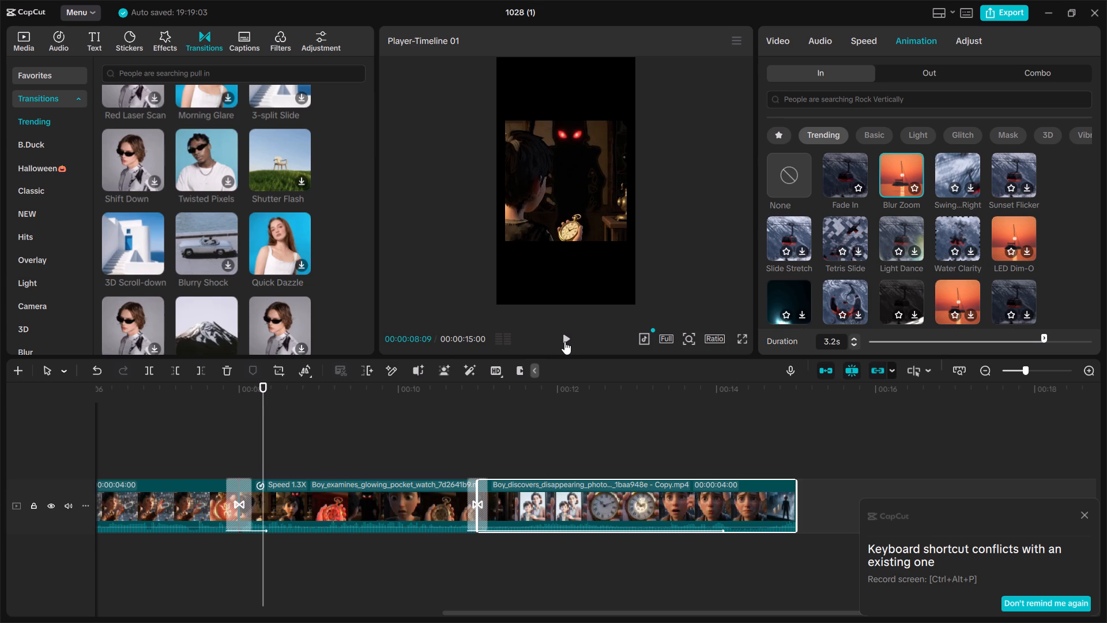
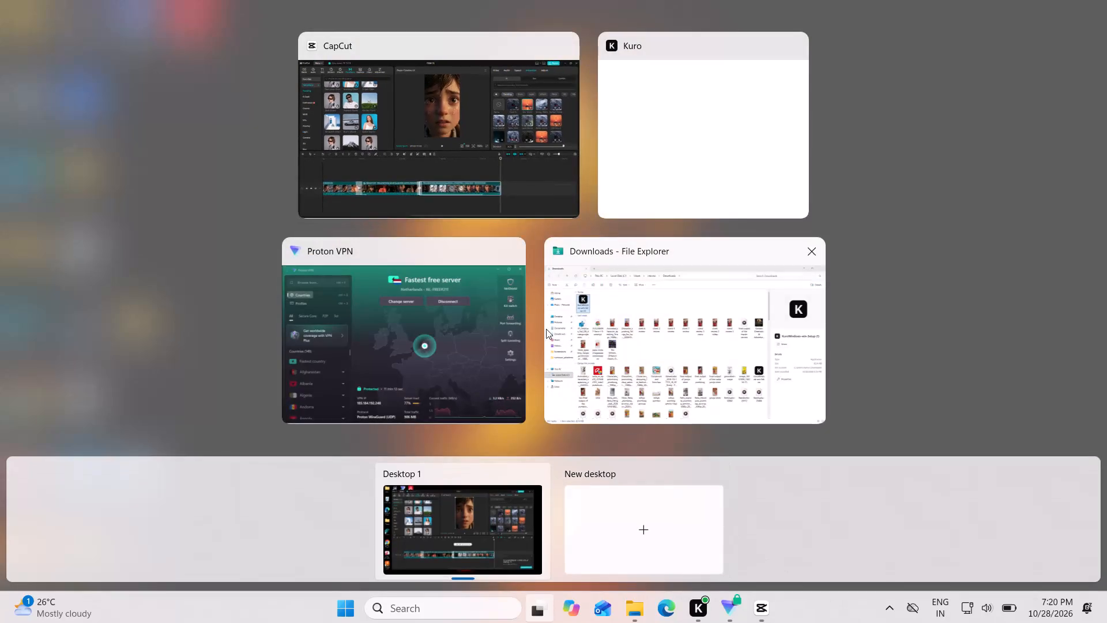
Switch to CapCut and scrub back and forth through the whole sequence, finishing with the playhead at 00:00:00:00.
{"action": "left_click", "coordinate": [419, 161]}
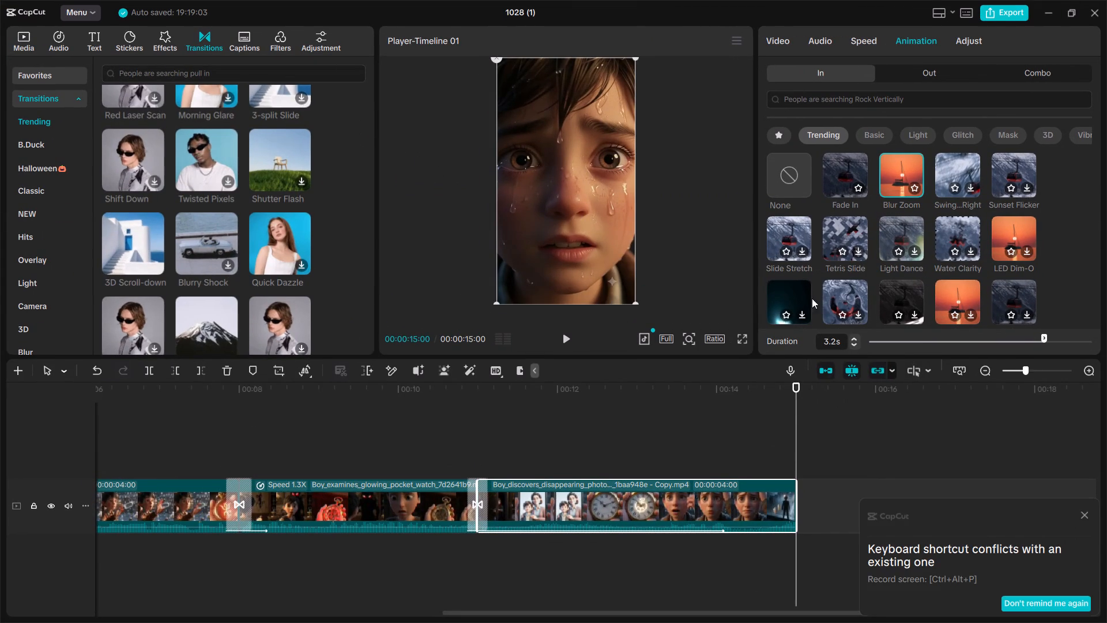
{"action": "left_click_drag", "start_coordinate": [789, 410], "coordinate": [748, 402]}
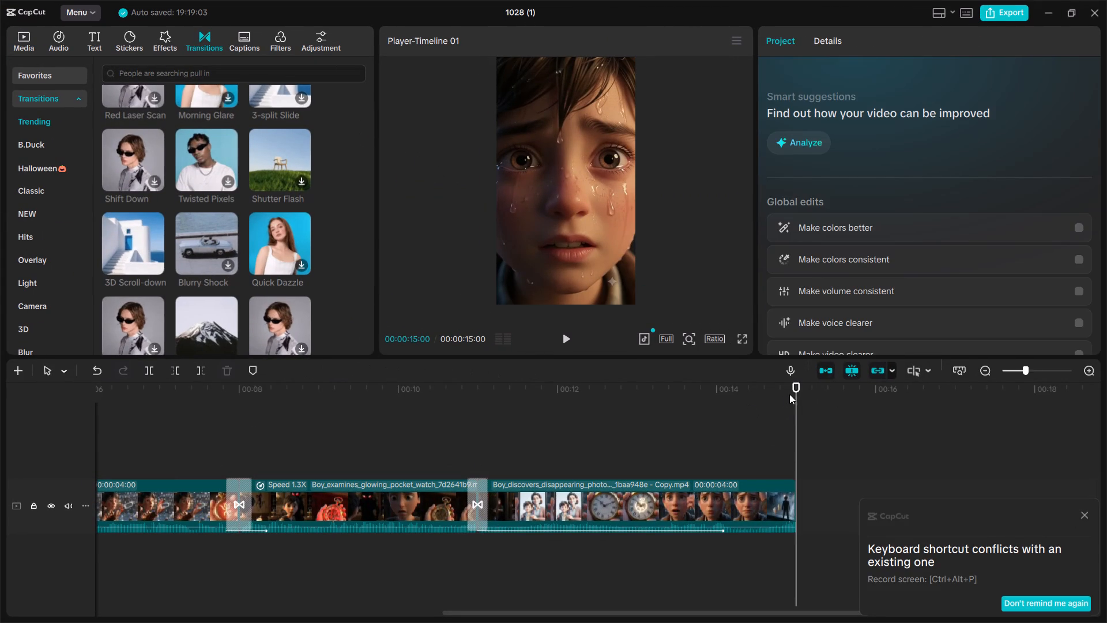
{"action": "left_click_drag", "start_coordinate": [791, 392], "coordinate": [201, 207]}
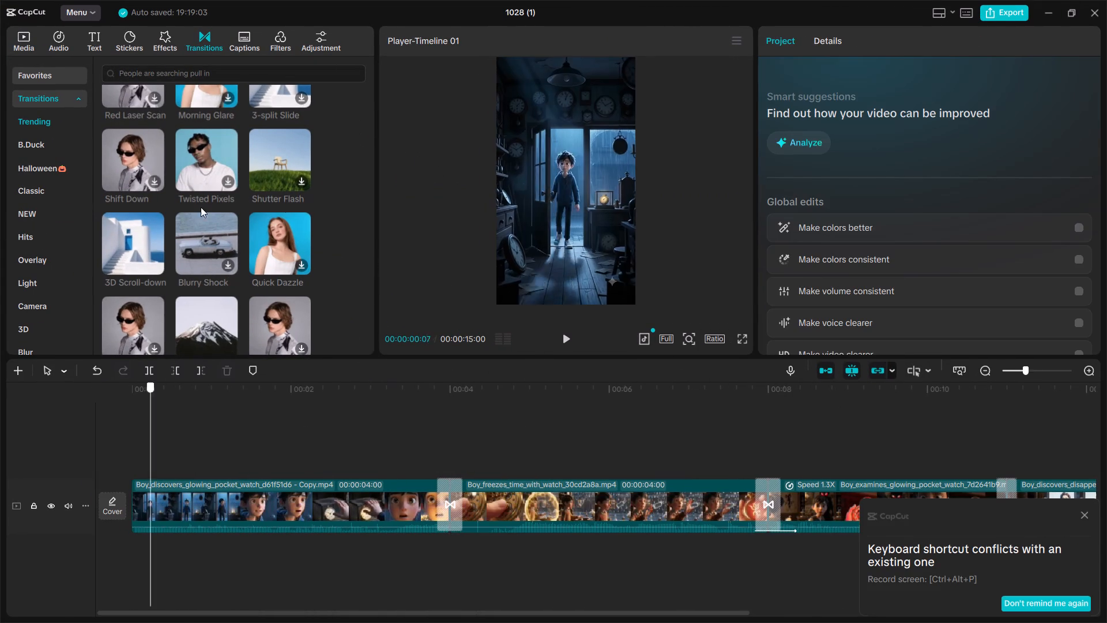
{"action": "left_click_drag", "start_coordinate": [201, 207], "coordinate": [833, 284]}
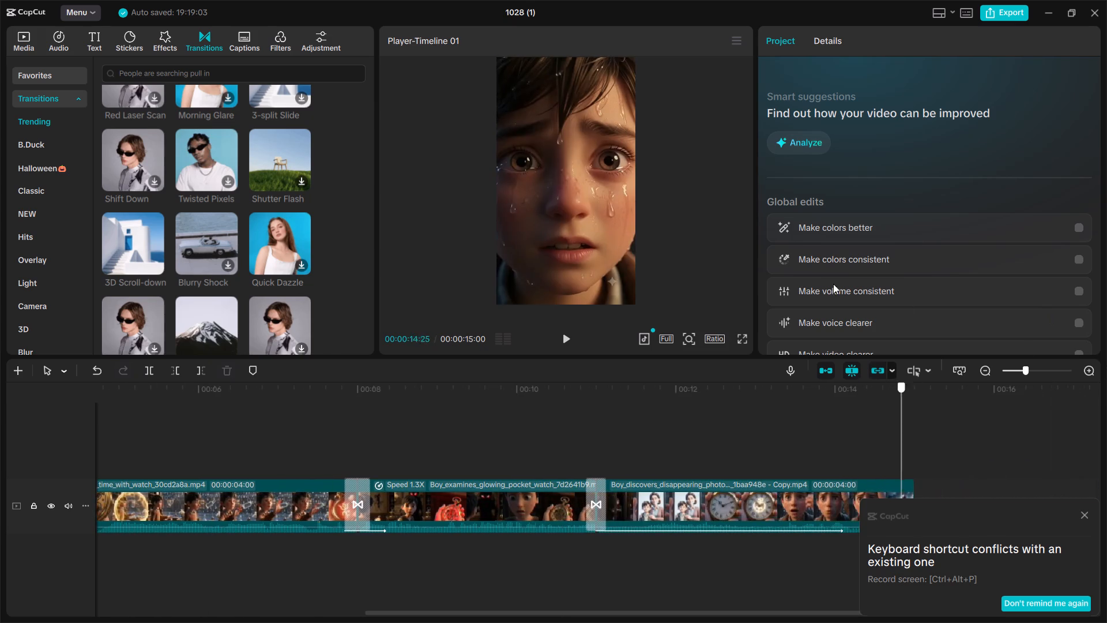
{"action": "left_click_drag", "start_coordinate": [833, 284], "coordinate": [10, 321]}
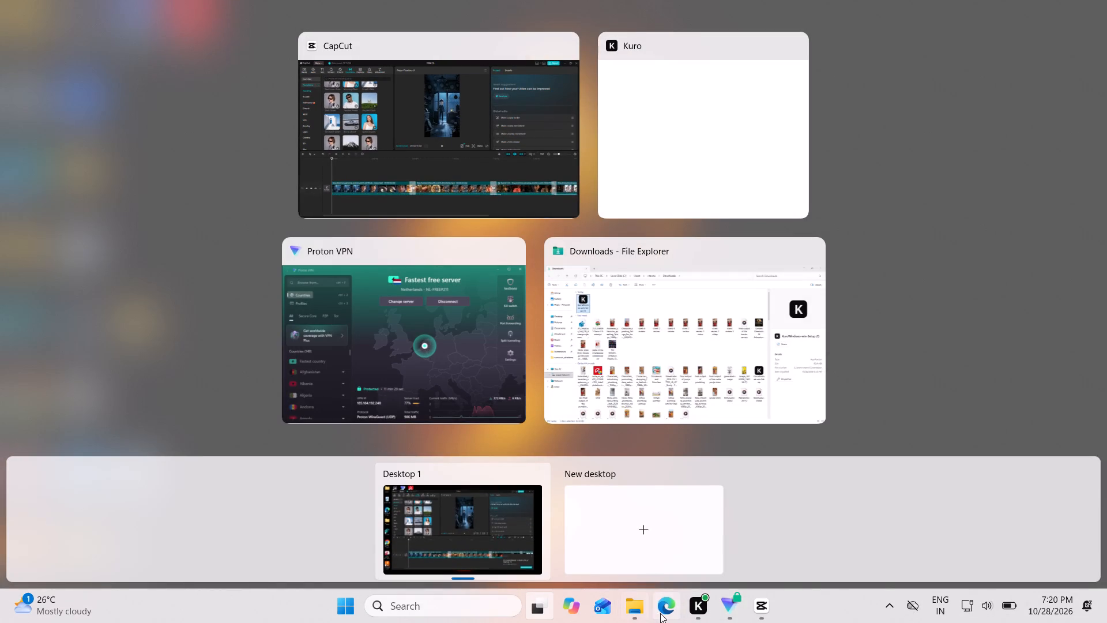
Switch to Microsoft Edge and open the YouTube home page.
{"action": "left_click", "coordinate": [660, 613]}
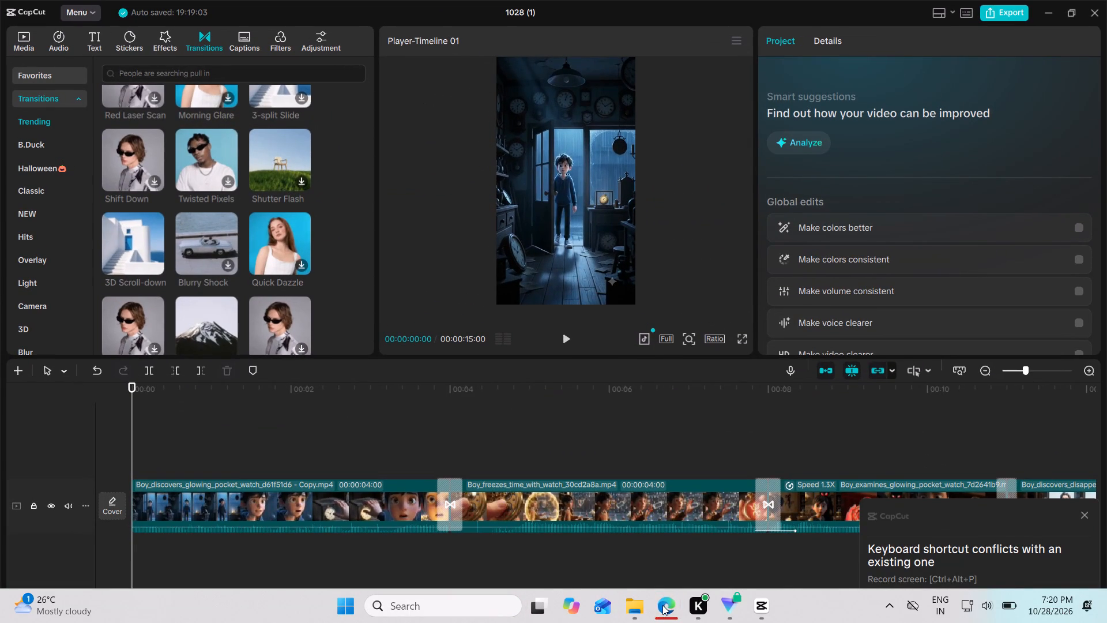
{"action": "left_click", "coordinate": [662, 605]}
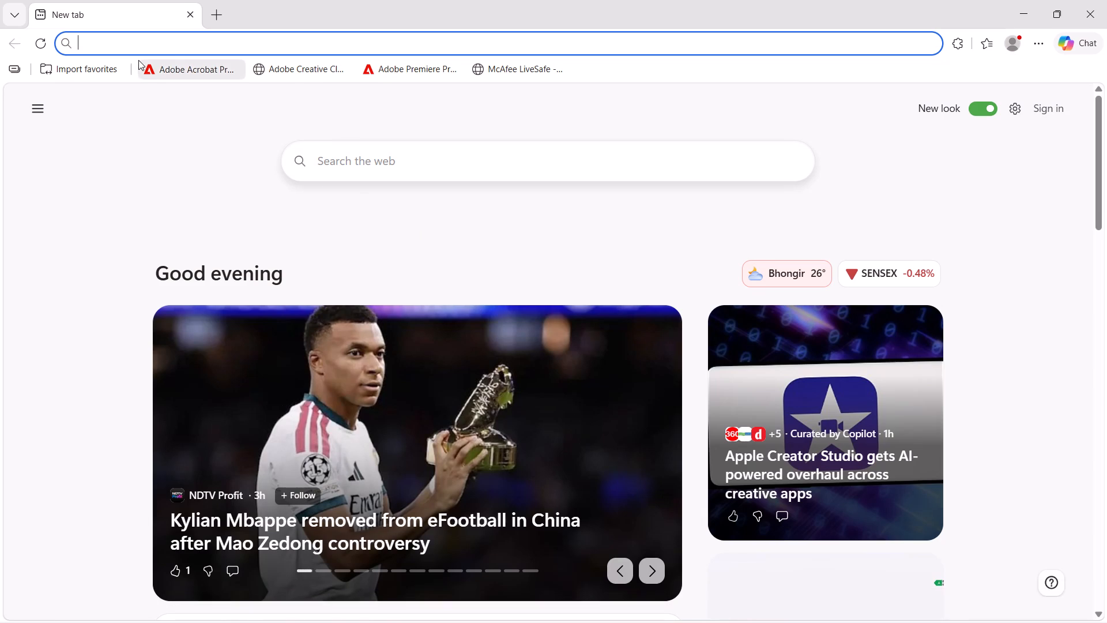
{"action": "type", "text": "yo"}
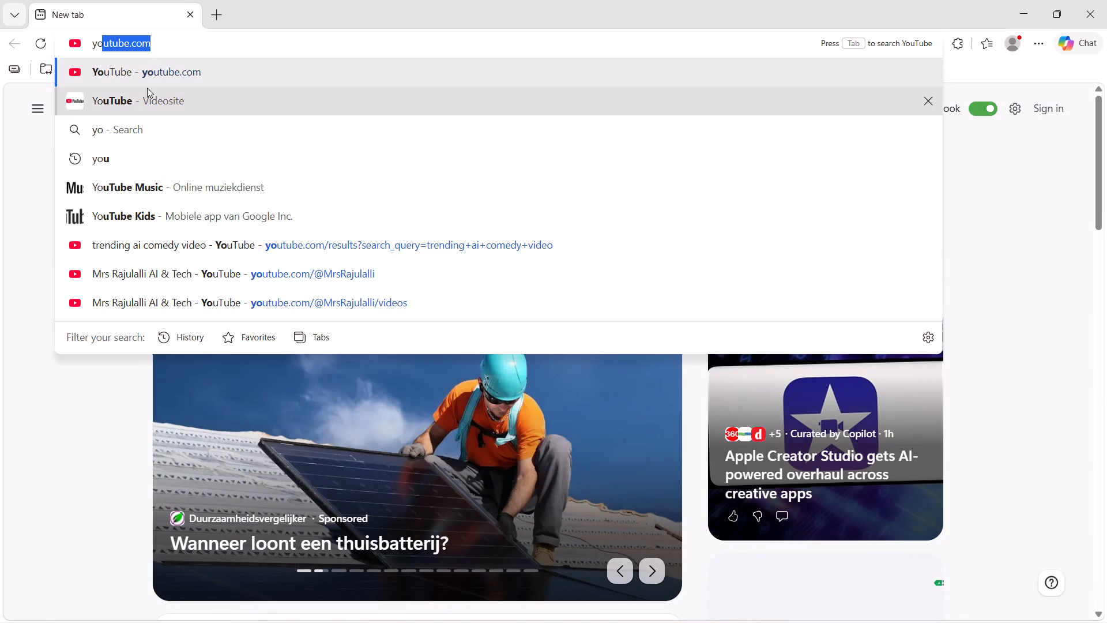
{"action": "left_click", "coordinate": [176, 73]}
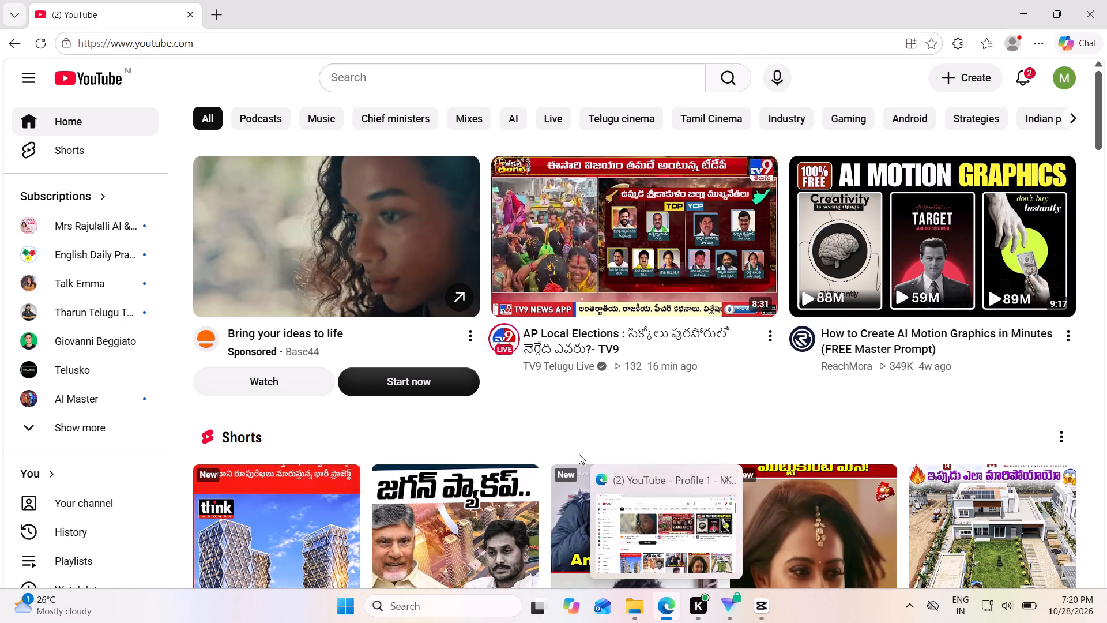
{"action": "scroll", "coordinate": [425, 258], "scroll_direction": "up", "scroll_amount": 2}
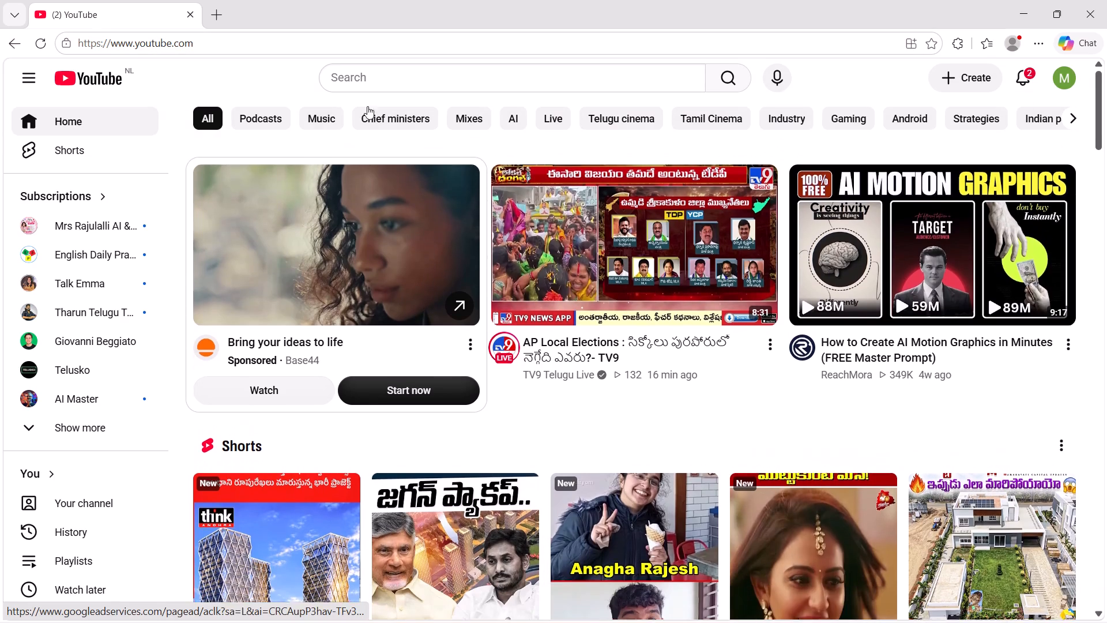
Search YouTube for "how to the ideas to the ai videos".
{"action": "left_click", "coordinate": [362, 74]}
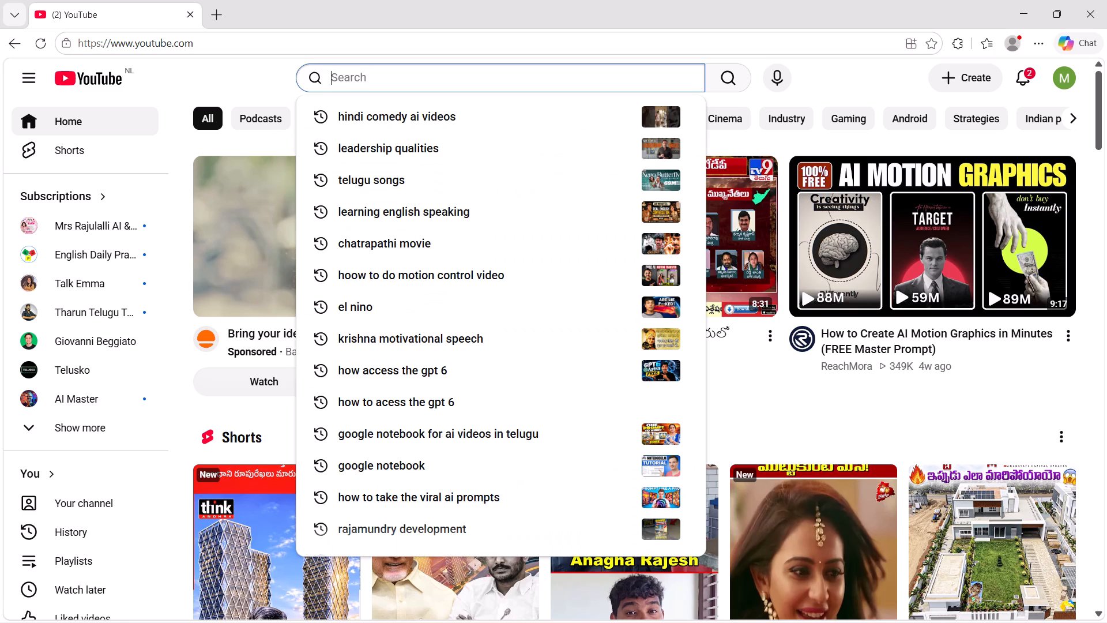
{"action": "type", "text": "how to"}
{"action": "key", "text": "space"}
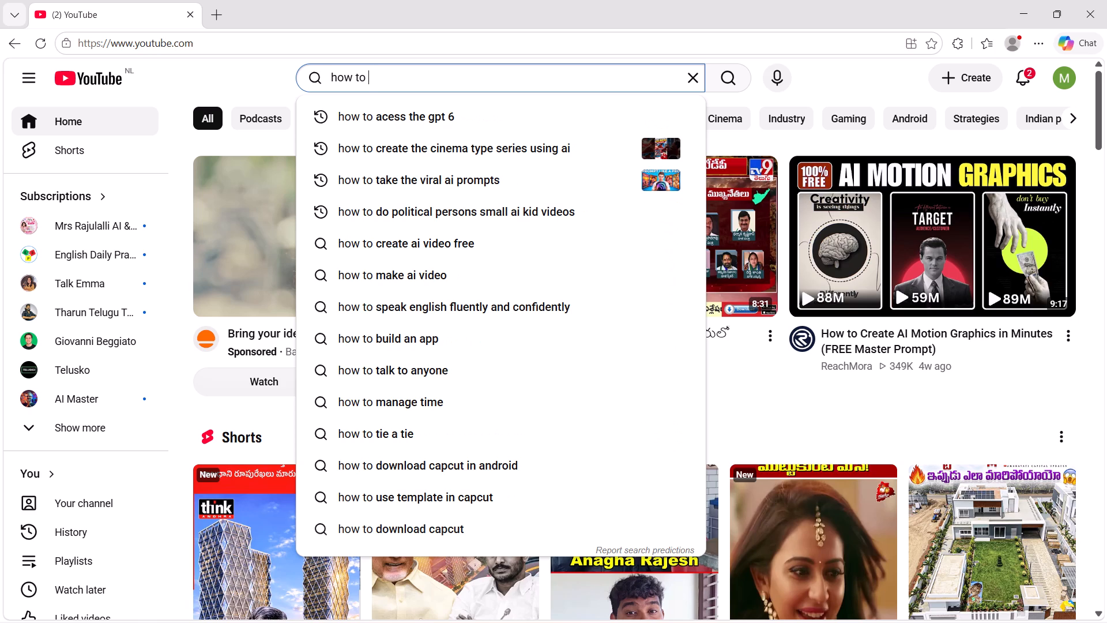
{"action": "type", "text": "cretae"}
{"action": "key", "text": "BackSpace"}
{"action": "key", "text": "BackSpace"}
{"action": "key", "text": "BackSpace"}
{"action": "key", "text": "a"}
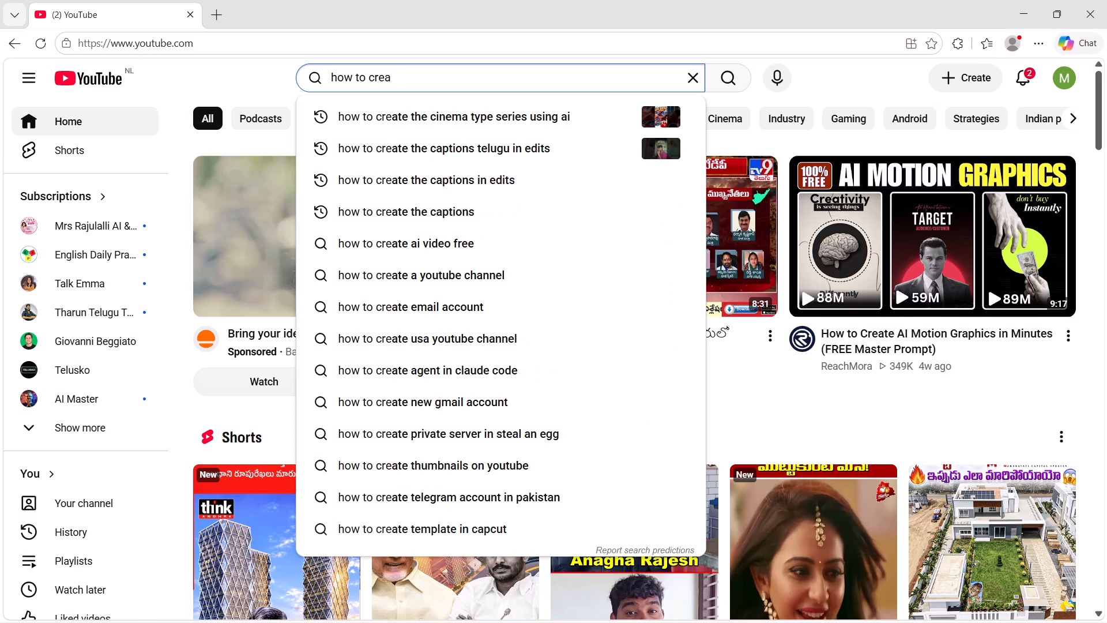
{"action": "type", "text": "te"}
{"action": "key", "text": "space"}
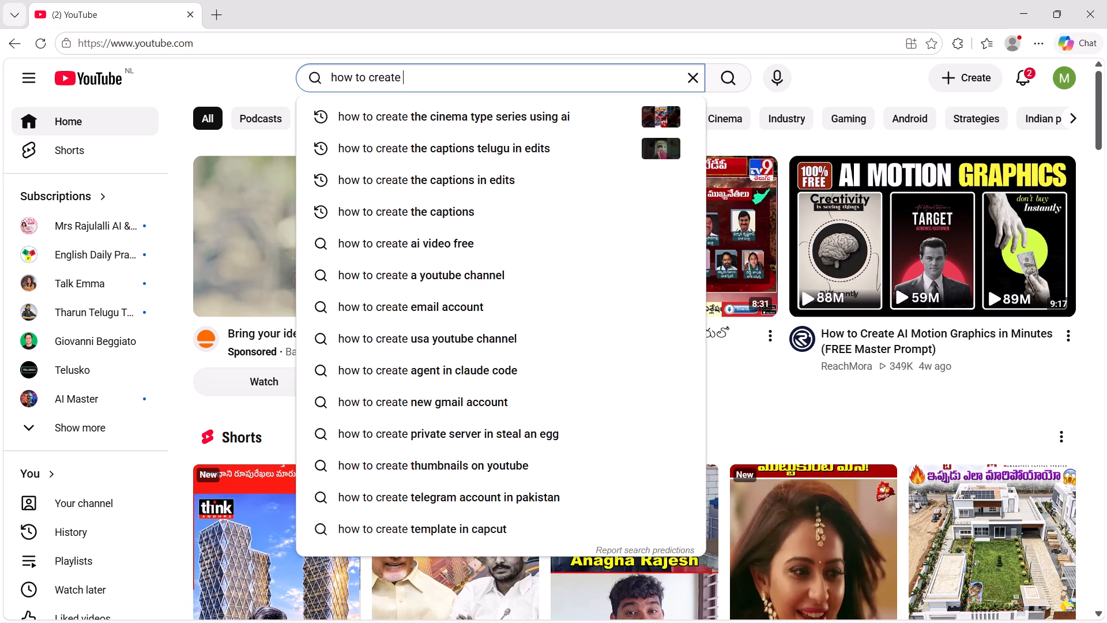
{"action": "type", "text": "the"}
{"action": "key", "text": "space"}
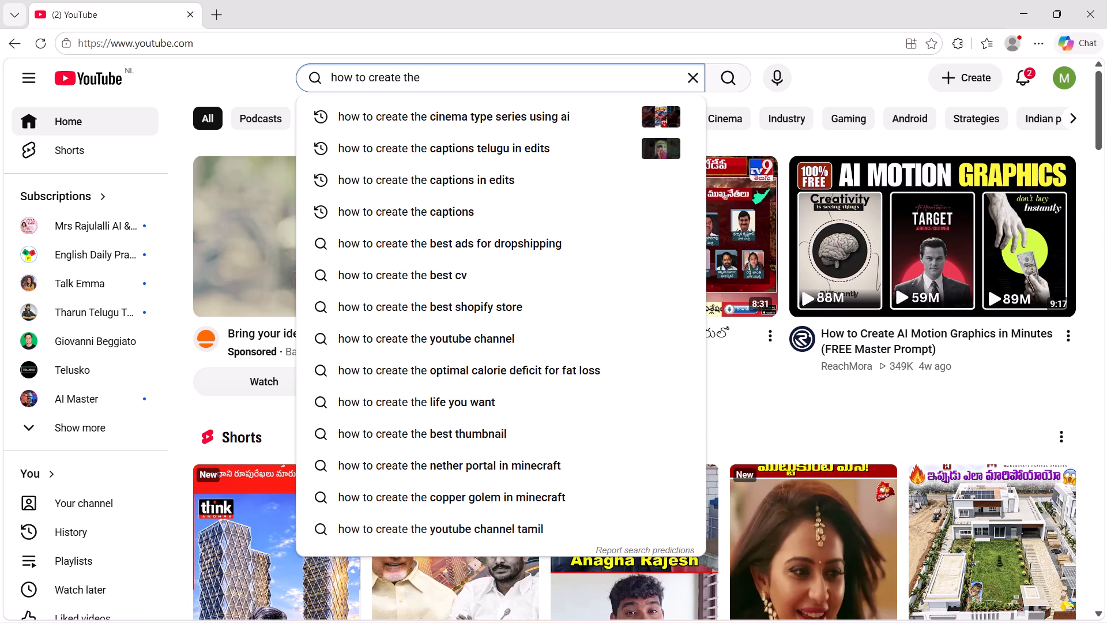
{"action": "key", "text": "i"}
{"action": "key", "text": "BackSpace"}
{"action": "key", "text": "BackSpace"}
{"action": "key", "text": "BackSpace"}
{"action": "key", "text": "BackSpace"}
{"action": "key", "text": "BackSpace"}
{"action": "key", "text": "BackSpace"}
{"action": "key", "text": "BackSpace"}
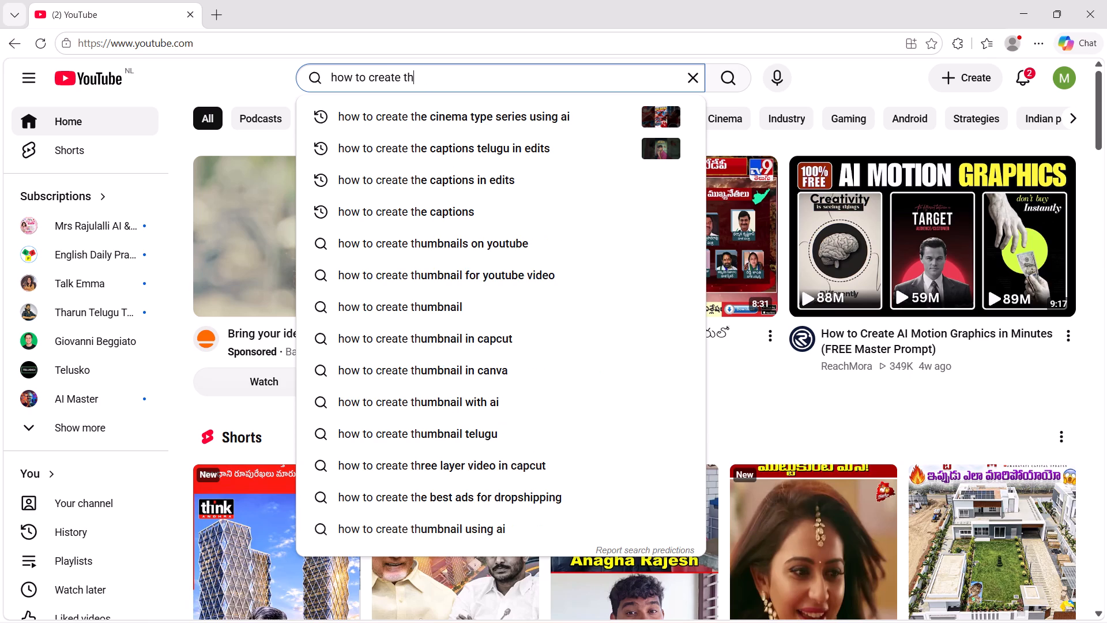
{"action": "key", "text": "BackSpace"}
{"action": "key", "text": "BackSpace"}
{"action": "key", "text": "BackSpace"}
{"action": "key", "text": "BackSpace"}
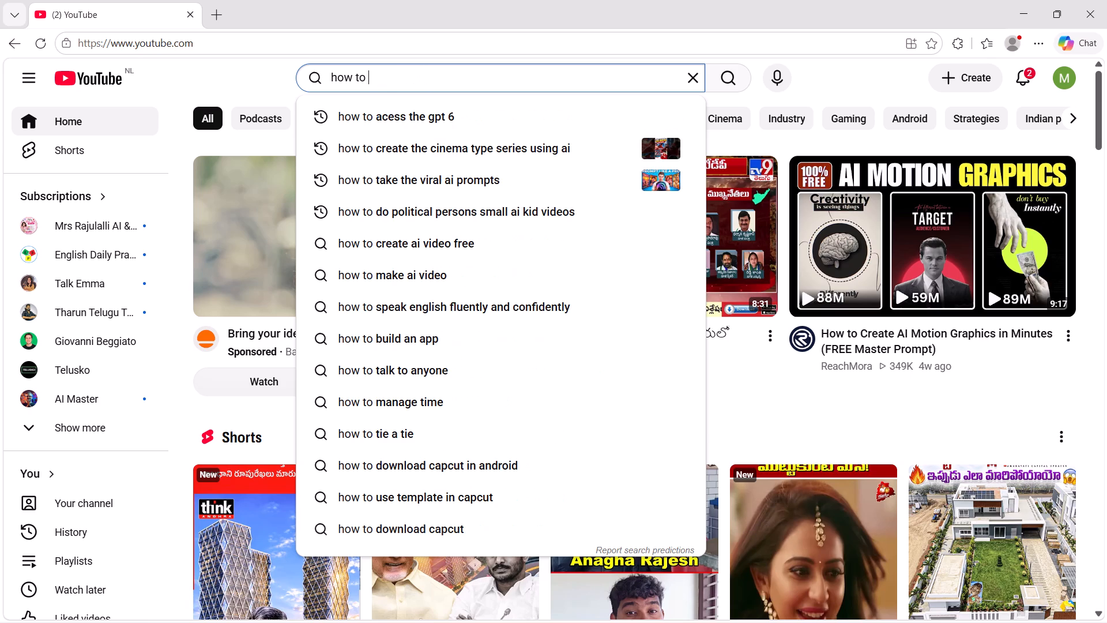
{"action": "key", "text": "BackSpace"}
{"action": "type", "text": "the ideas"}
{"action": "key", "text": "space"}
{"action": "type", "text": "to the"}
{"action": "key", "text": "space"}
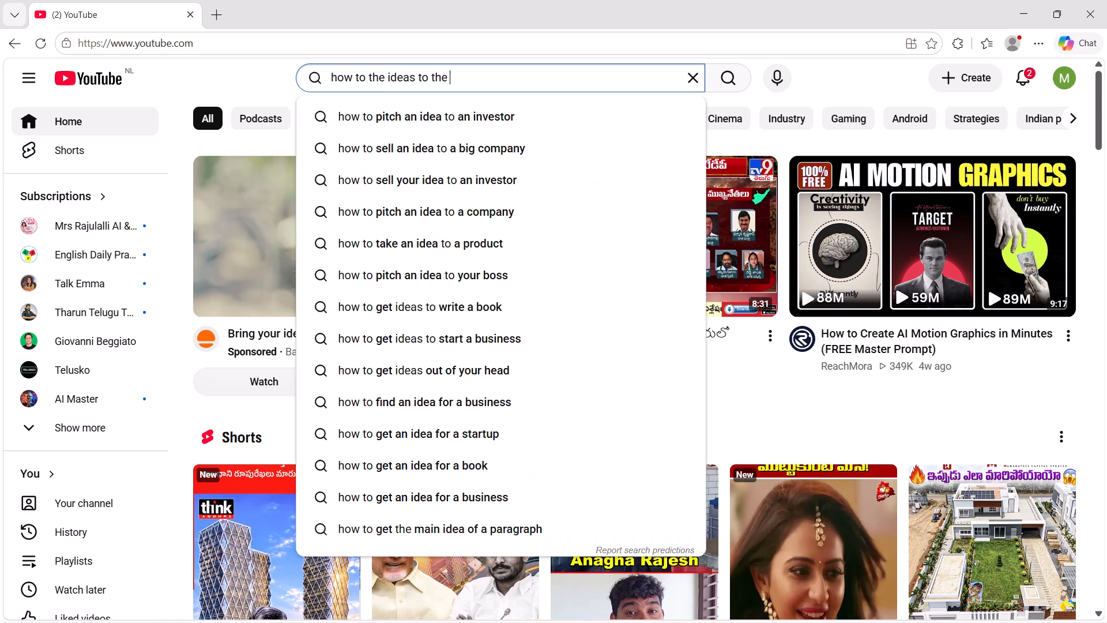
{"action": "type", "text": "ai videos"}
{"action": "key", "text": "Return"}
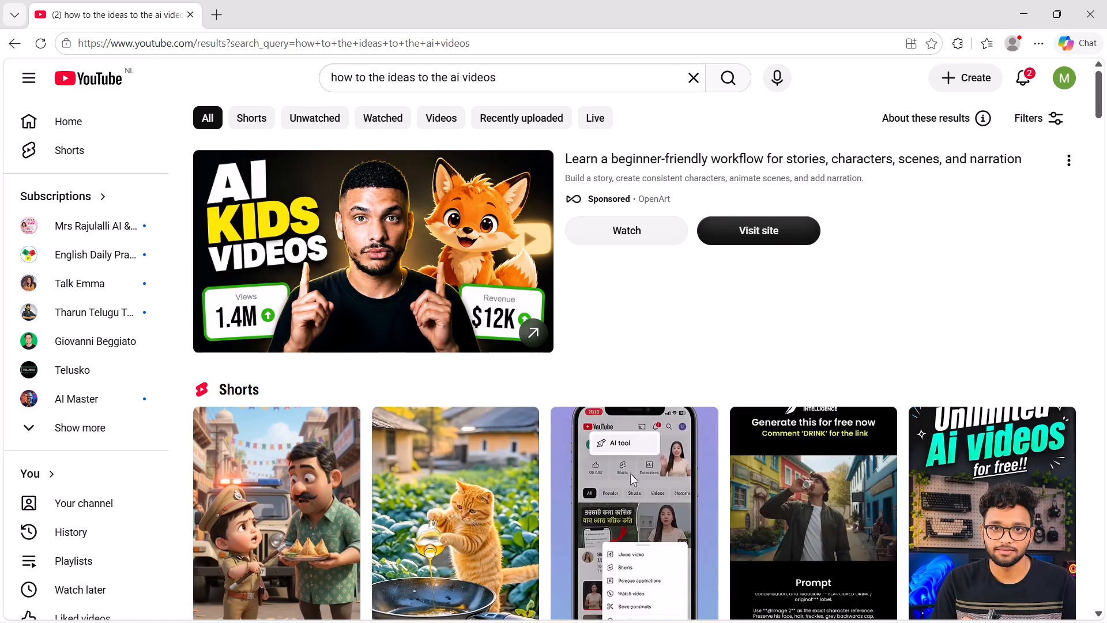
Refine the YouTube search by inserting "get" before "ideas" and run it again.
{"action": "left_click", "coordinate": [381, 80]}
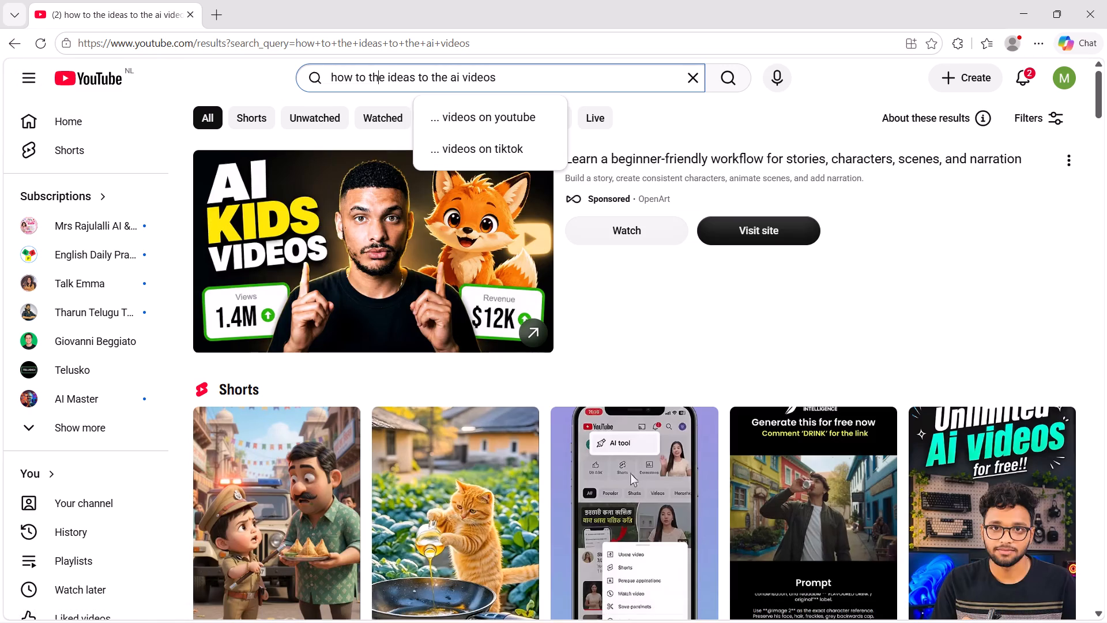
{"action": "left_click", "coordinate": [391, 77]}
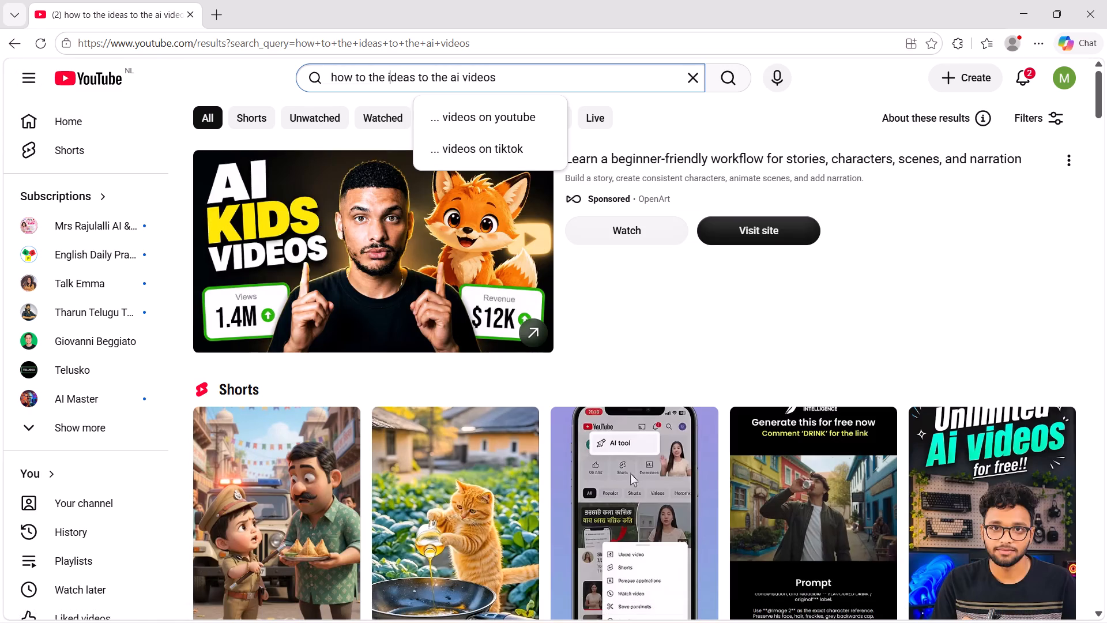
{"action": "left_click", "coordinate": [383, 77]}
{"action": "key", "text": "space"}
{"action": "type", "text": "get"}
{"action": "key", "text": "space"}
{"action": "key", "text": "Return"}
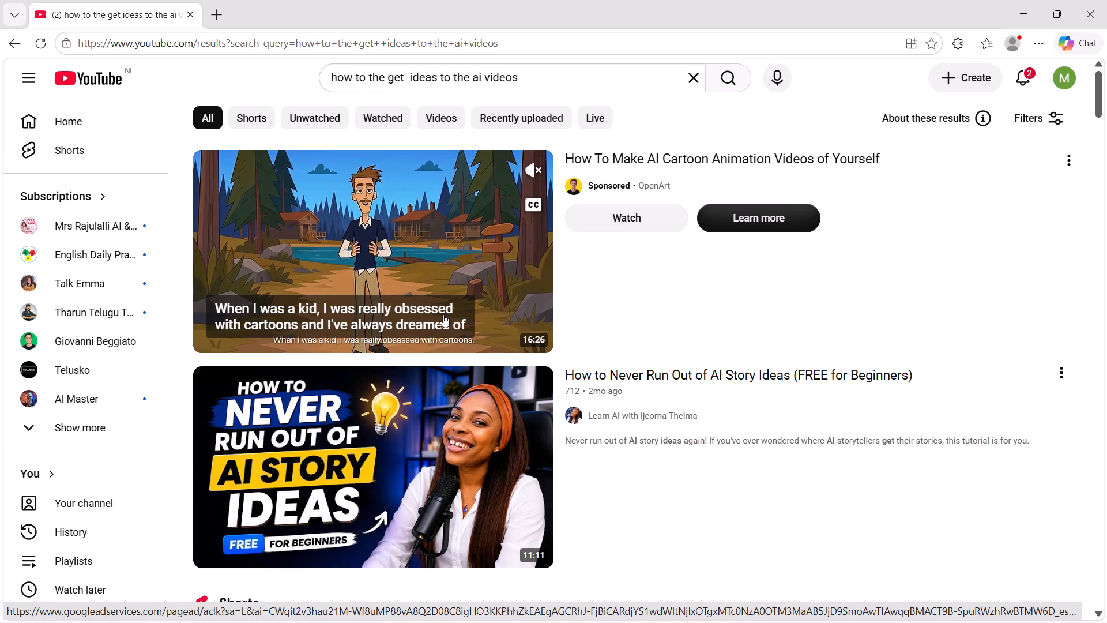
Browse the search results for videos on finding AI story ideas and making AI videos.
{"action": "scroll", "coordinate": [443, 314], "scroll_direction": "down", "scroll_amount": 1}
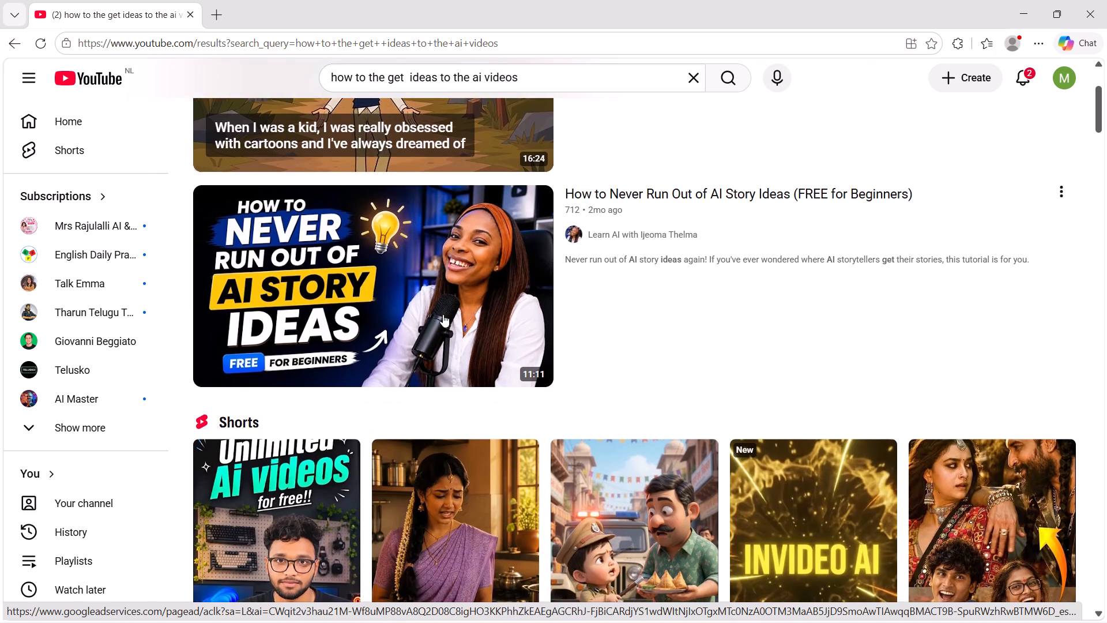
{"action": "scroll", "coordinate": [443, 314], "scroll_direction": "down", "scroll_amount": 1}
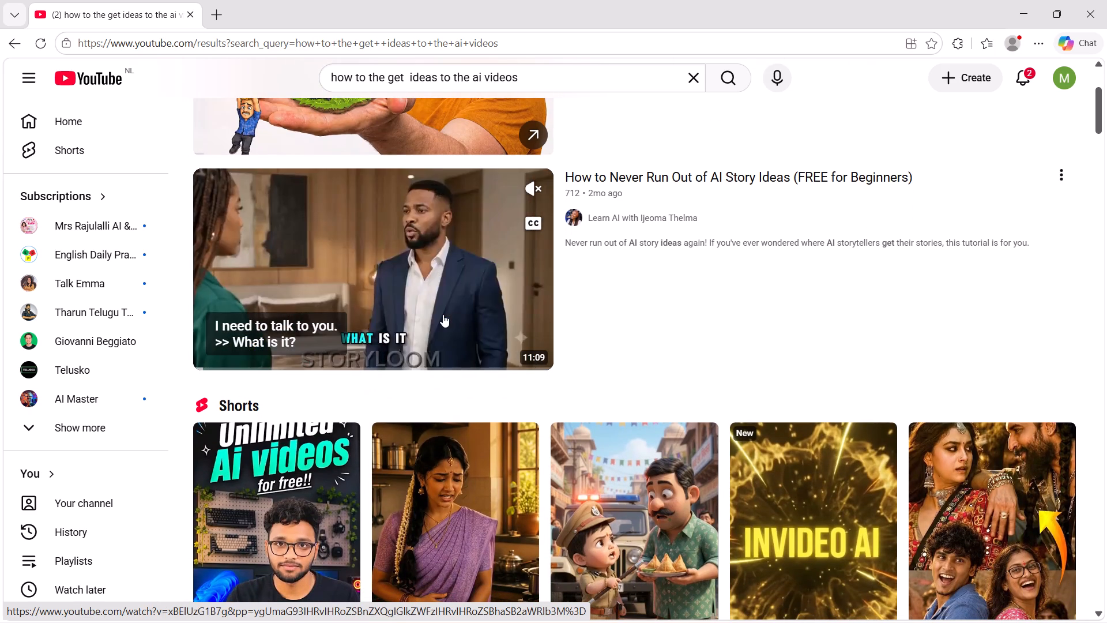
{"action": "scroll", "coordinate": [443, 314], "scroll_direction": "down", "scroll_amount": 3}
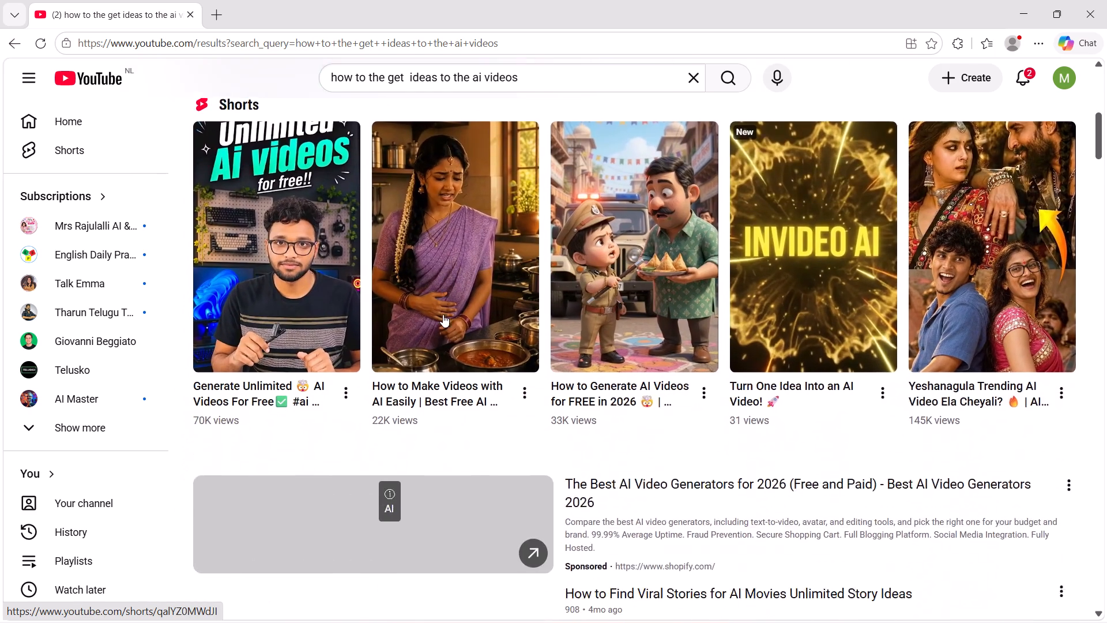
{"action": "scroll", "coordinate": [443, 314], "scroll_direction": "down", "scroll_amount": 3}
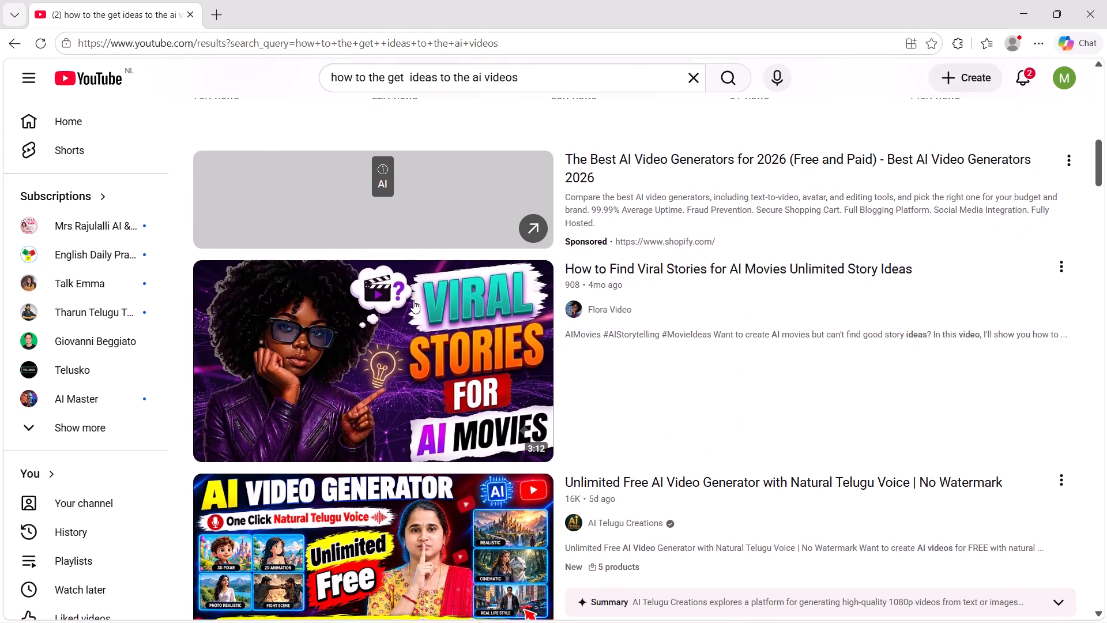
{"action": "scroll", "coordinate": [413, 301], "scroll_direction": "down", "scroll_amount": 4}
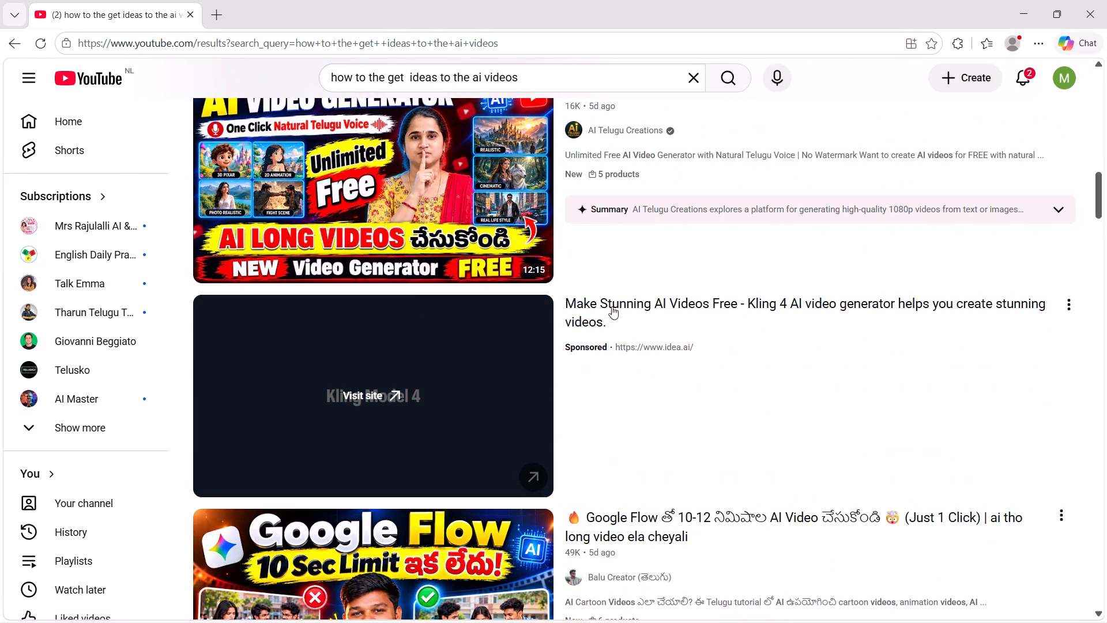
{"action": "scroll", "coordinate": [670, 465], "scroll_direction": "up", "scroll_amount": 1}
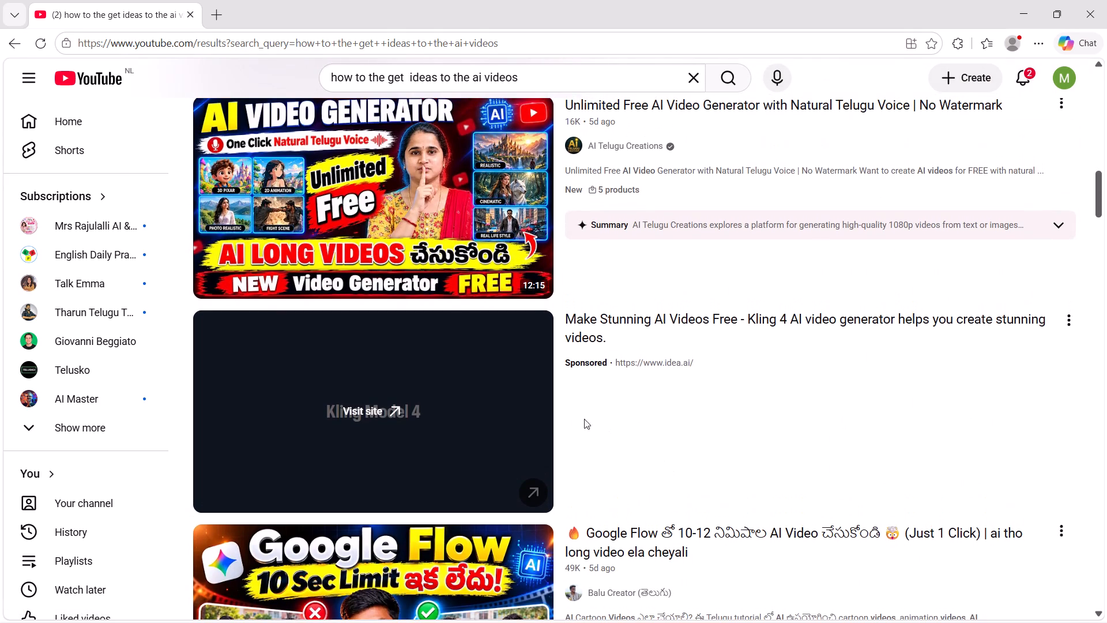
{"action": "scroll", "coordinate": [541, 440], "scroll_direction": "down", "scroll_amount": 2}
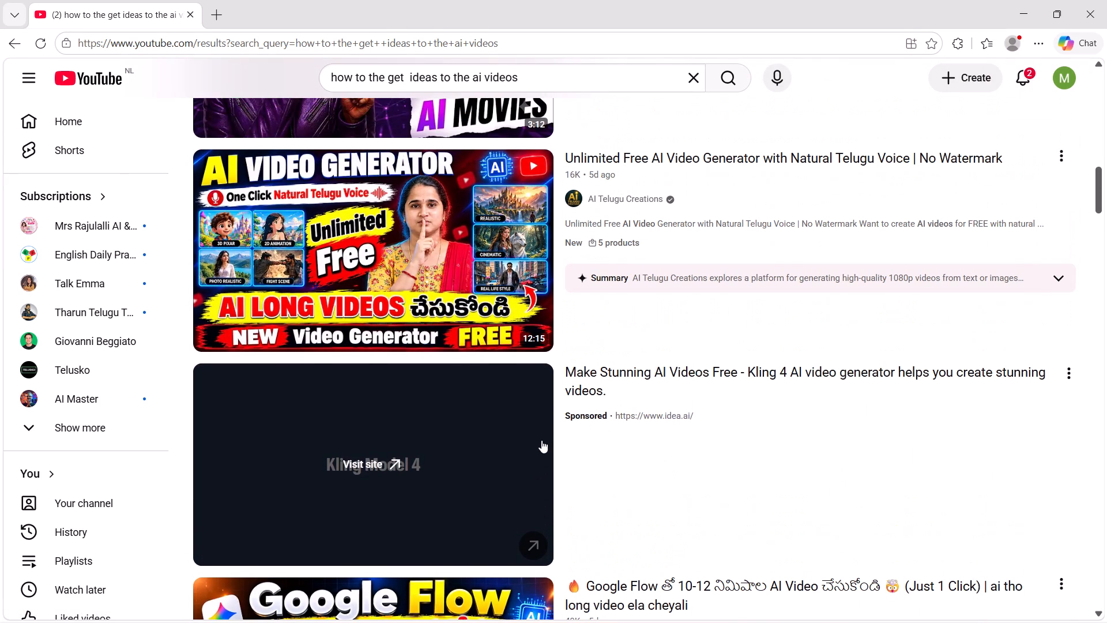
{"action": "scroll", "coordinate": [541, 440], "scroll_direction": "down", "scroll_amount": 1}
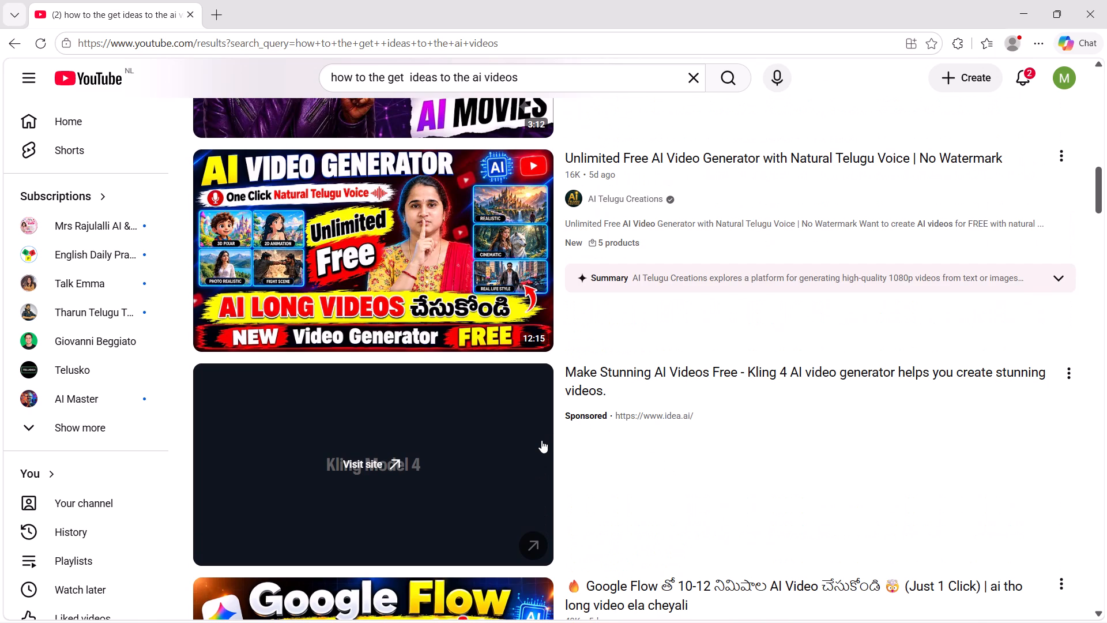
{"action": "scroll", "coordinate": [541, 440], "scroll_direction": "down", "scroll_amount": 1}
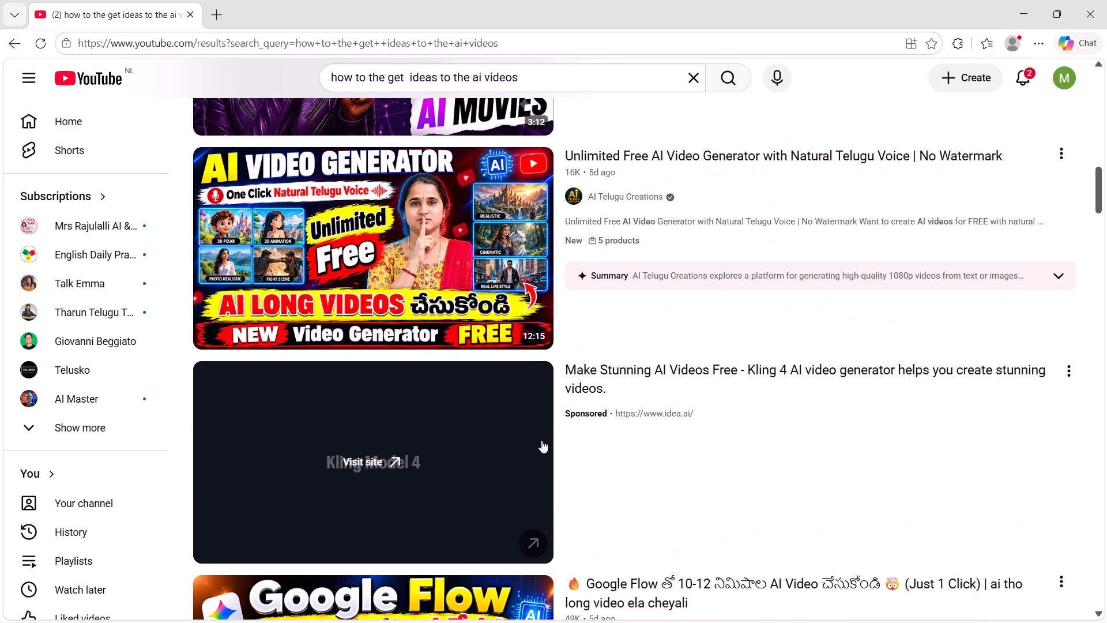
{"action": "scroll", "coordinate": [541, 440], "scroll_direction": "down", "scroll_amount": 1}
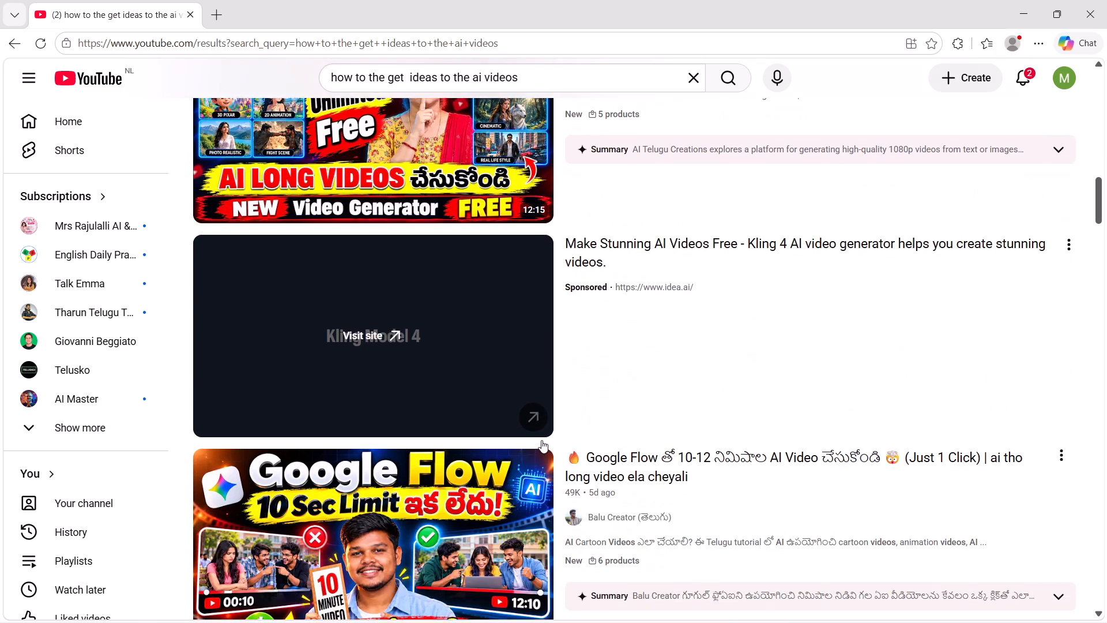
{"action": "scroll", "coordinate": [541, 440], "scroll_direction": "down", "scroll_amount": 3}
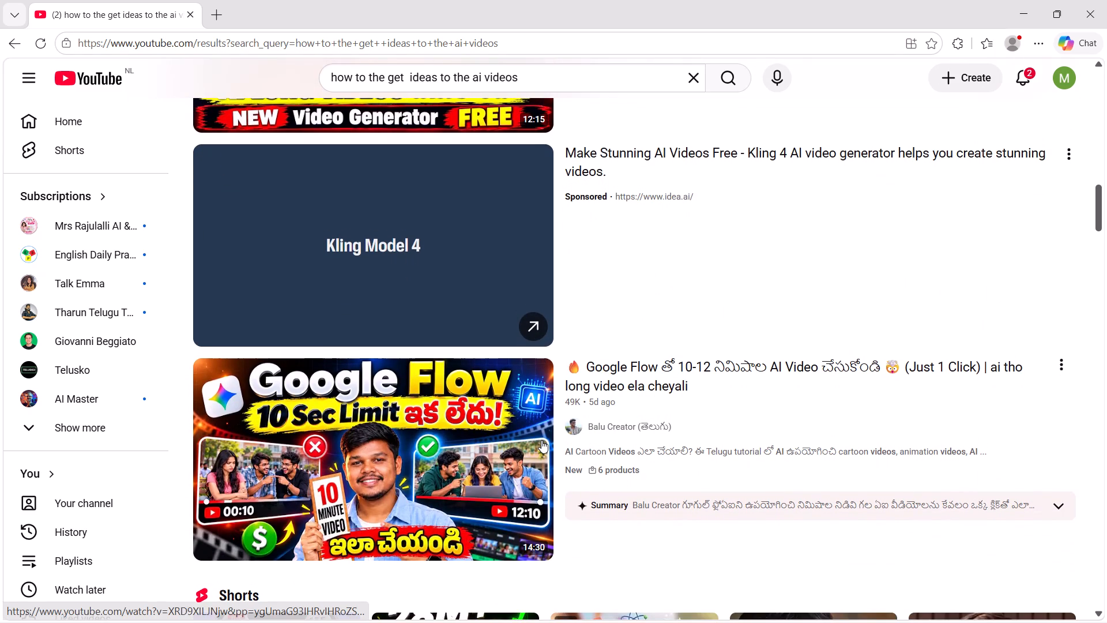
{"action": "scroll", "coordinate": [541, 440], "scroll_direction": "down", "scroll_amount": 1}
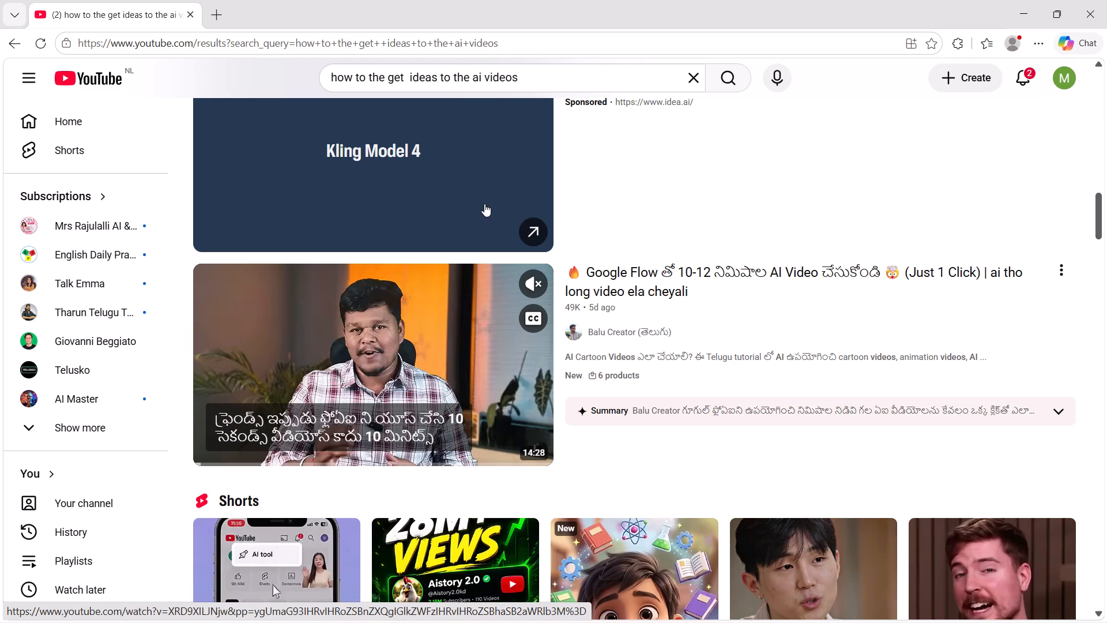
{"action": "scroll", "coordinate": [457, 185], "scroll_direction": "down", "scroll_amount": 3}
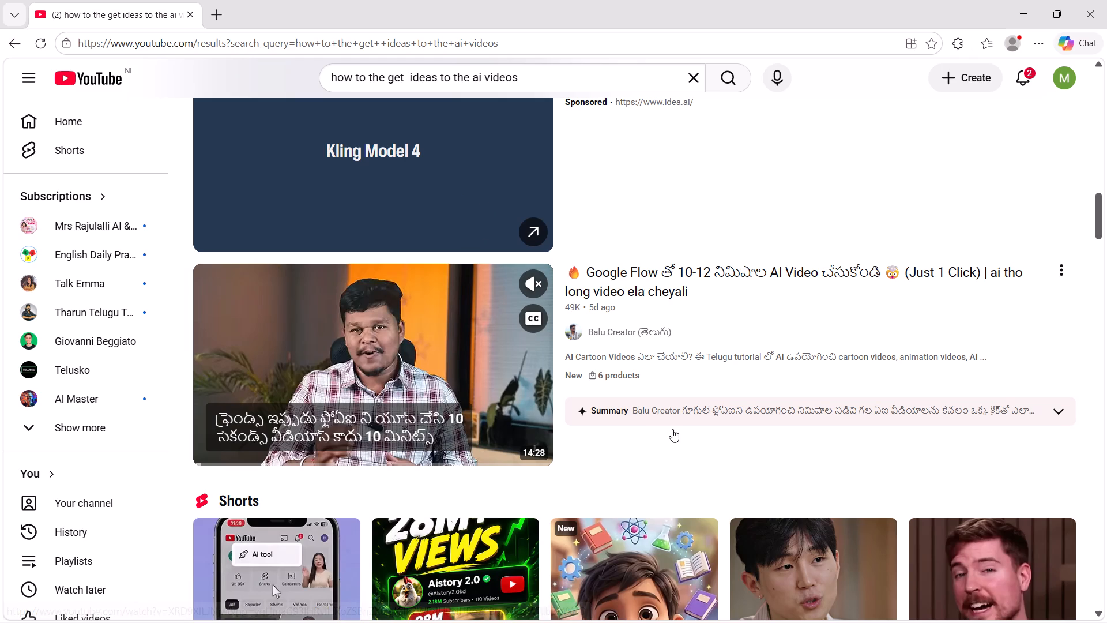
{"action": "scroll", "coordinate": [673, 441], "scroll_direction": "down", "scroll_amount": 3}
{"action": "scroll", "coordinate": [361, 541], "scroll_direction": "down", "scroll_amount": 3}
{"action": "scroll", "coordinate": [361, 541], "scroll_direction": "up", "scroll_amount": 2}
{"action": "scroll", "coordinate": [635, 470], "scroll_direction": "down", "scroll_amount": 3}
{"action": "scroll", "coordinate": [635, 470], "scroll_direction": "up", "scroll_amount": 3}
{"action": "scroll", "coordinate": [635, 470], "scroll_direction": "down", "scroll_amount": 4}
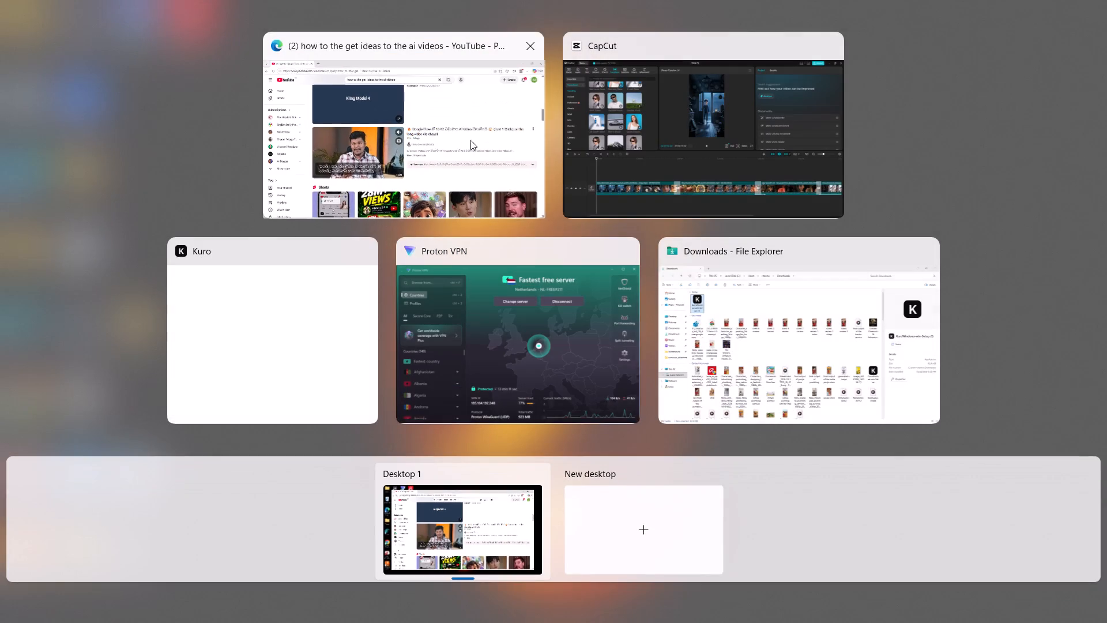
Switch back to the YouTube search results in Microsoft Edge and look further through the videos about AI video ideas.
{"action": "left_click", "coordinate": [447, 81]}
{"action": "scroll", "coordinate": [571, 378], "scroll_direction": "down", "scroll_amount": 4}
{"action": "scroll", "coordinate": [571, 378], "scroll_direction": "up", "scroll_amount": 5}
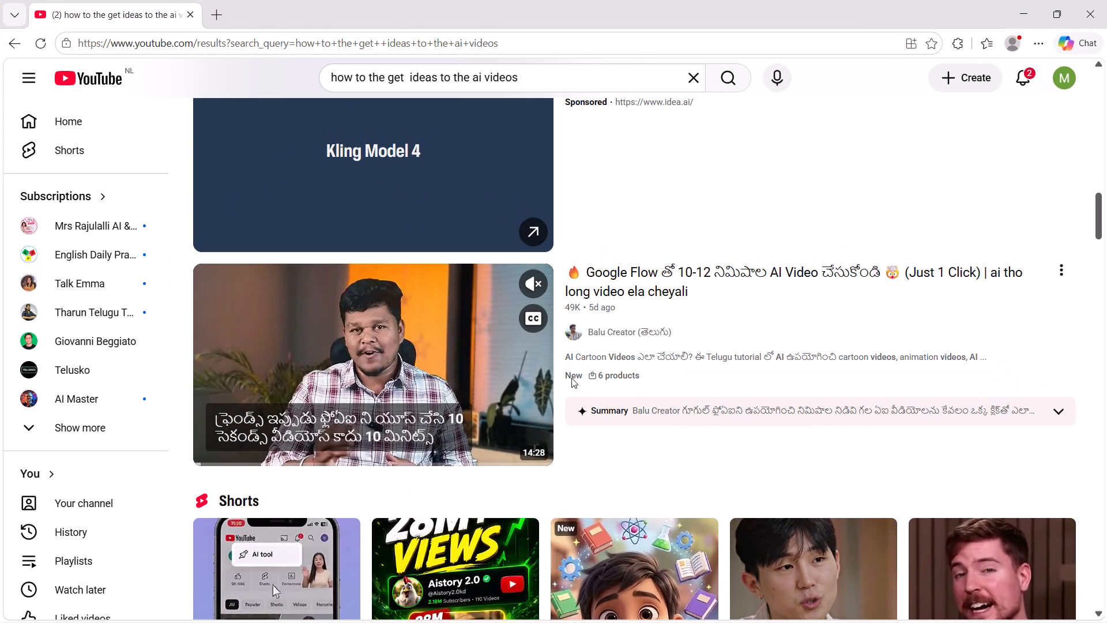
{"action": "scroll", "coordinate": [571, 378], "scroll_direction": "up", "scroll_amount": 2}
{"action": "scroll", "coordinate": [571, 378], "scroll_direction": "down", "scroll_amount": 8}
{"action": "scroll", "coordinate": [837, 359], "scroll_direction": "down", "scroll_amount": 4}
{"action": "scroll", "coordinate": [837, 359], "scroll_direction": "up", "scroll_amount": 8}
{"action": "scroll", "coordinate": [356, 428], "scroll_direction": "down", "scroll_amount": 2}
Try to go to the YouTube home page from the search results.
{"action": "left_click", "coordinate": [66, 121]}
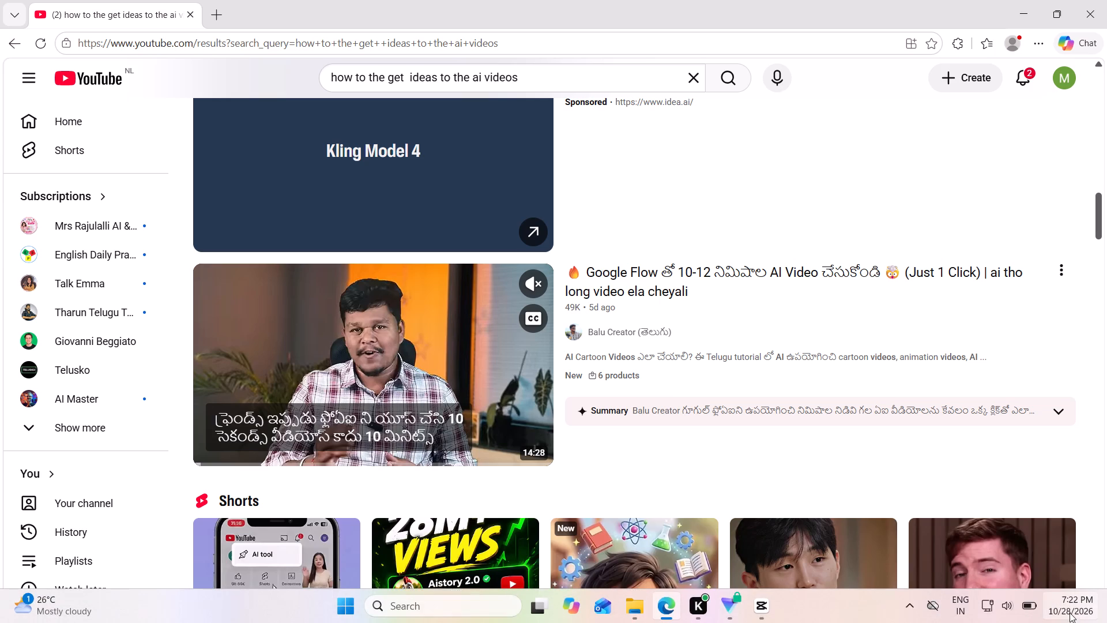
Check the network connection in the Windows quick settings and return to the YouTube page.
{"action": "left_click", "coordinate": [995, 607]}
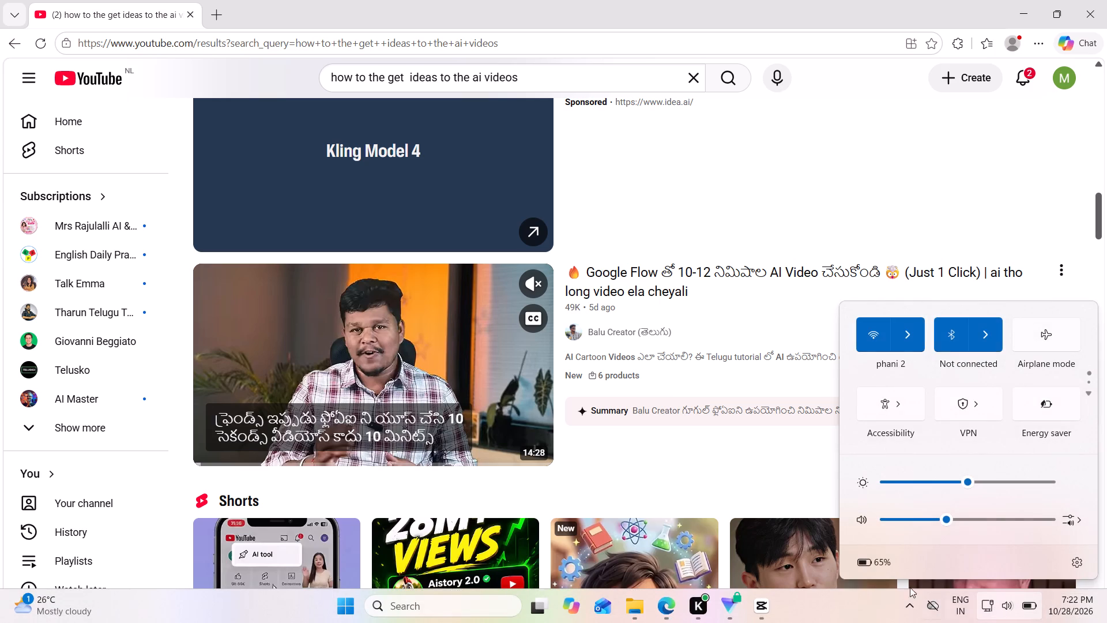
{"action": "scroll", "coordinate": [713, 354], "scroll_direction": "up", "scroll_amount": 4}
{"action": "scroll", "coordinate": [713, 354], "scroll_direction": "down", "scroll_amount": 8}
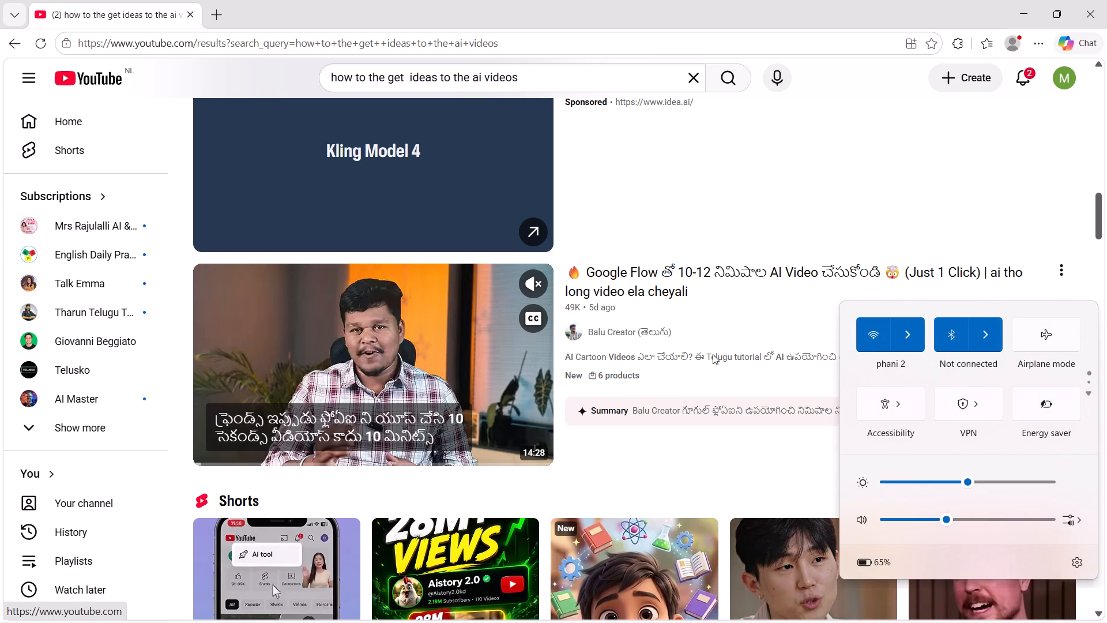
{"action": "left_click", "coordinate": [689, 74]}
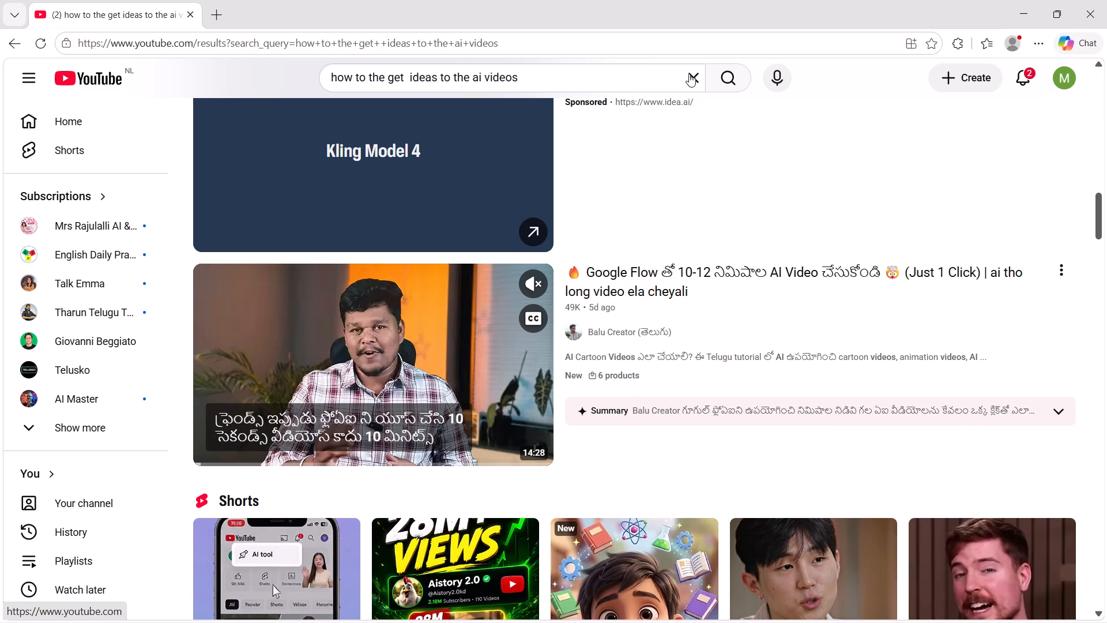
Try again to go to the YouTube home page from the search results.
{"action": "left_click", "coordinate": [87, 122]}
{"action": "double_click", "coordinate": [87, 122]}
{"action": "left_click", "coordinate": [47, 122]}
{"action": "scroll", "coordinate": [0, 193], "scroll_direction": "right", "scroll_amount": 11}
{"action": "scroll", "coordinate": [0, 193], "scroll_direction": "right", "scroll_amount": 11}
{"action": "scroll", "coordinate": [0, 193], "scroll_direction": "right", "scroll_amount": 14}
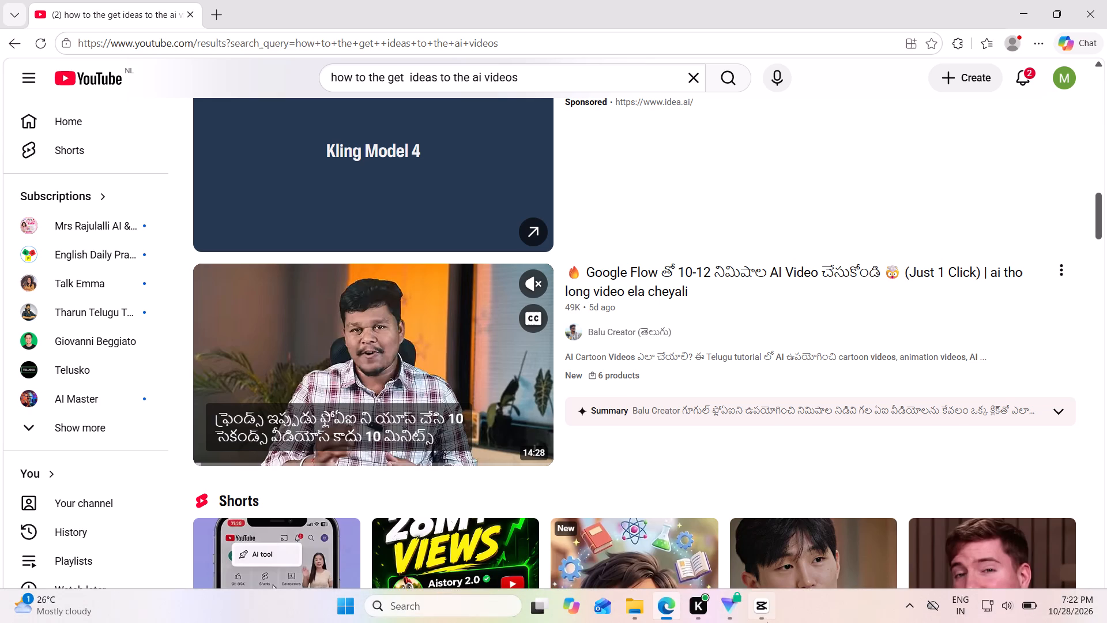
Switch back to the pocket watch project in CapCut.
{"action": "left_click", "coordinate": [767, 622]}
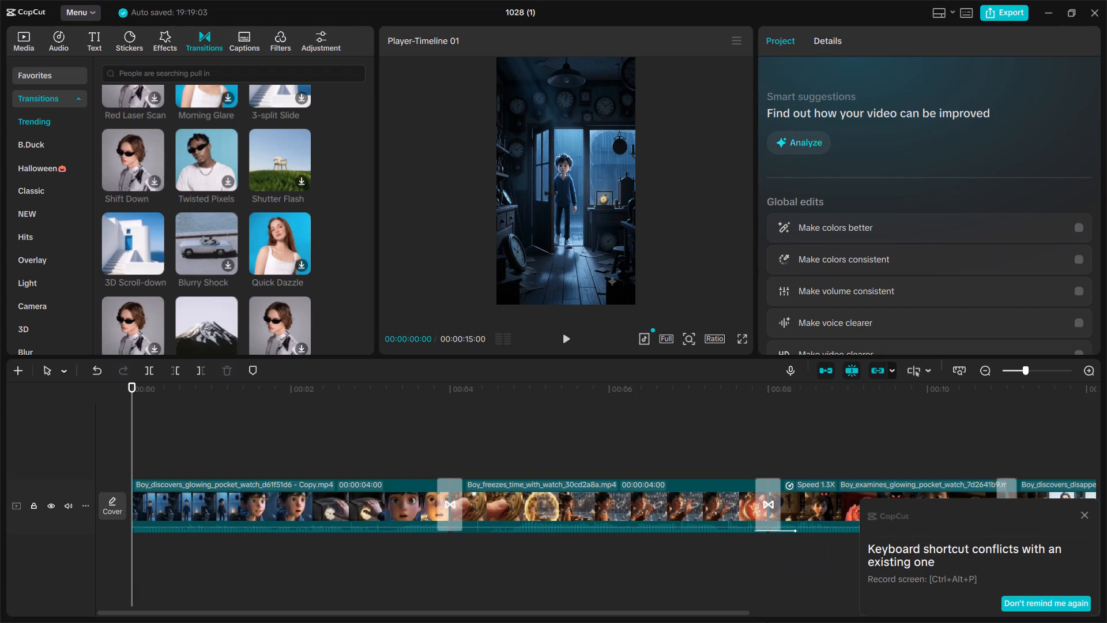
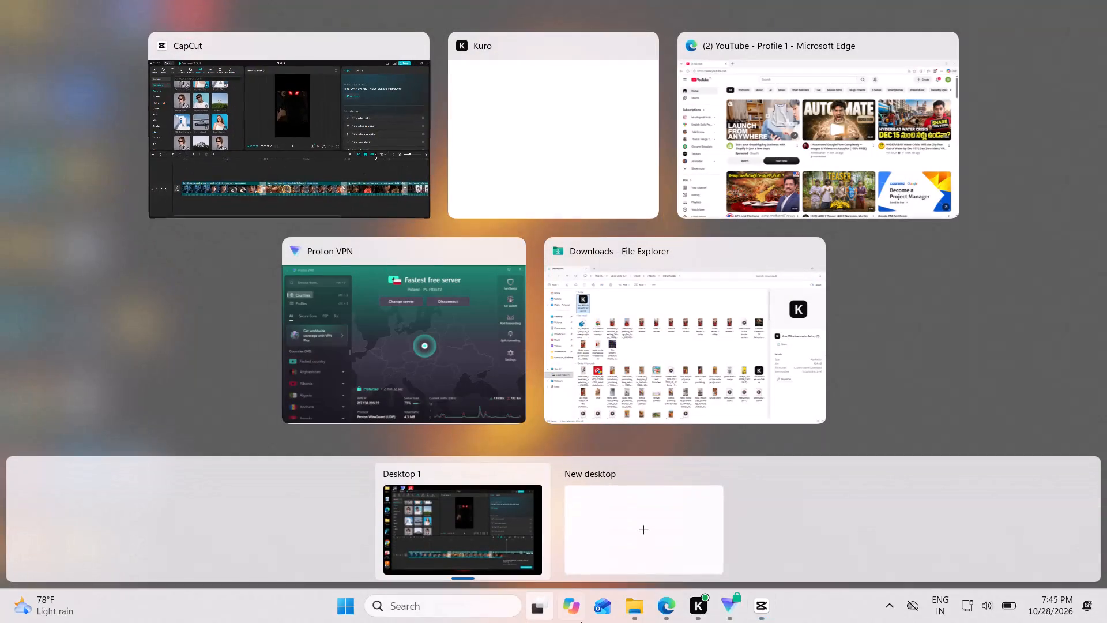
Switch to the open CapCut window containing the pocket watch project.
{"action": "left_click", "coordinate": [247, 130]}
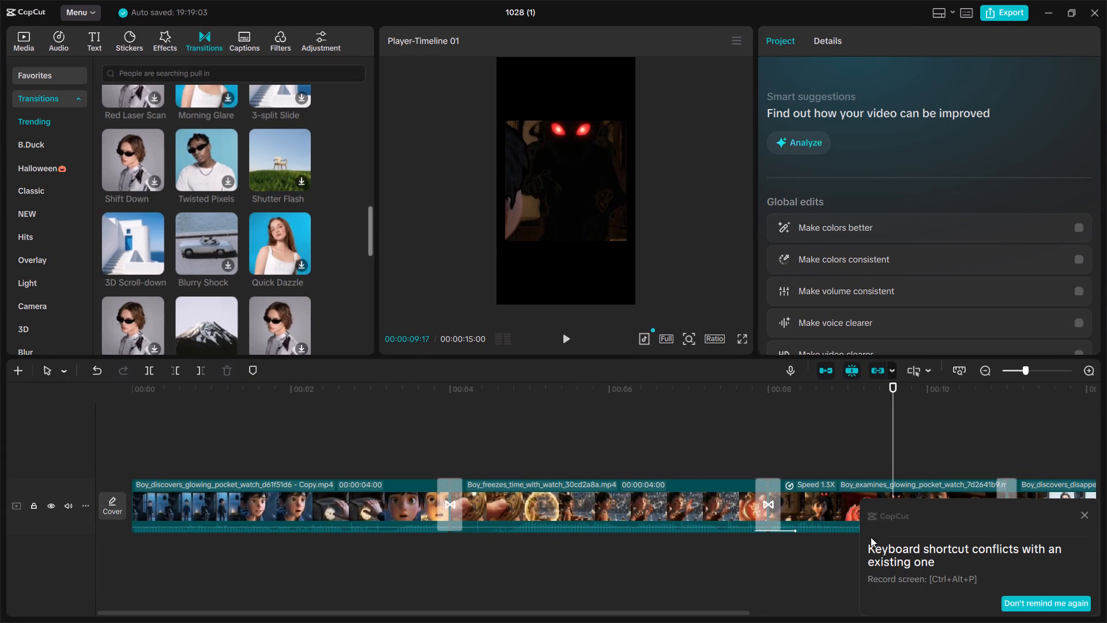
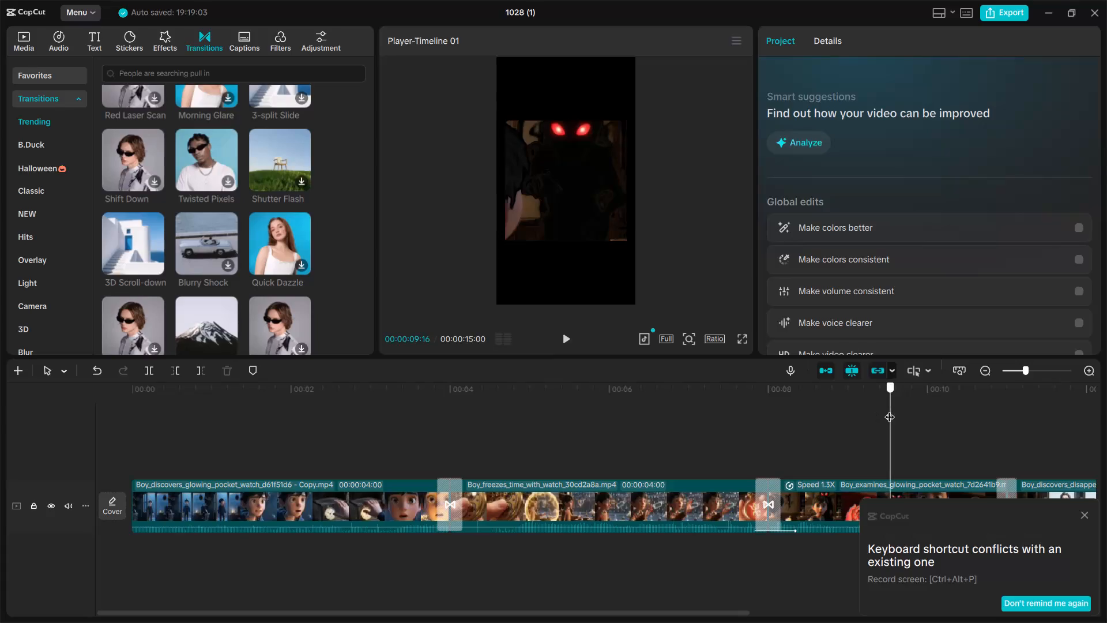
Dismiss the notification about the conflicting screen-recording keyboard shortcut.
{"action": "left_click", "coordinate": [1082, 517]}
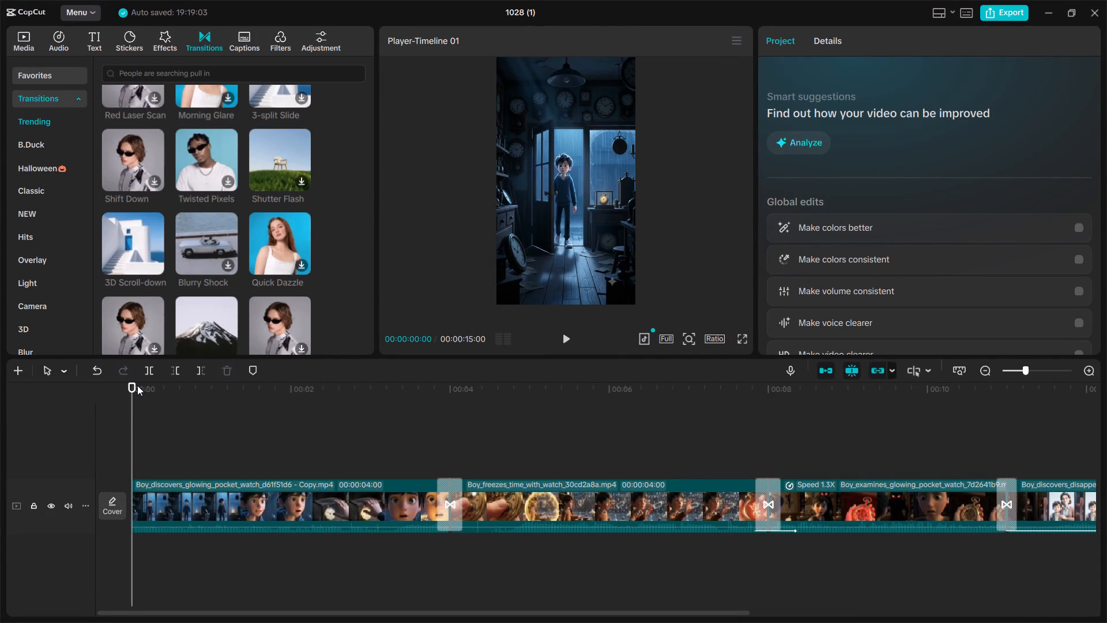
Preview the opening of the pocket watch sequence from the start and return the playhead to 00:00:00:00.
{"action": "left_click_drag", "start_coordinate": [138, 385], "coordinate": [0, 425]}
{"action": "left_click", "coordinate": [567, 348]}
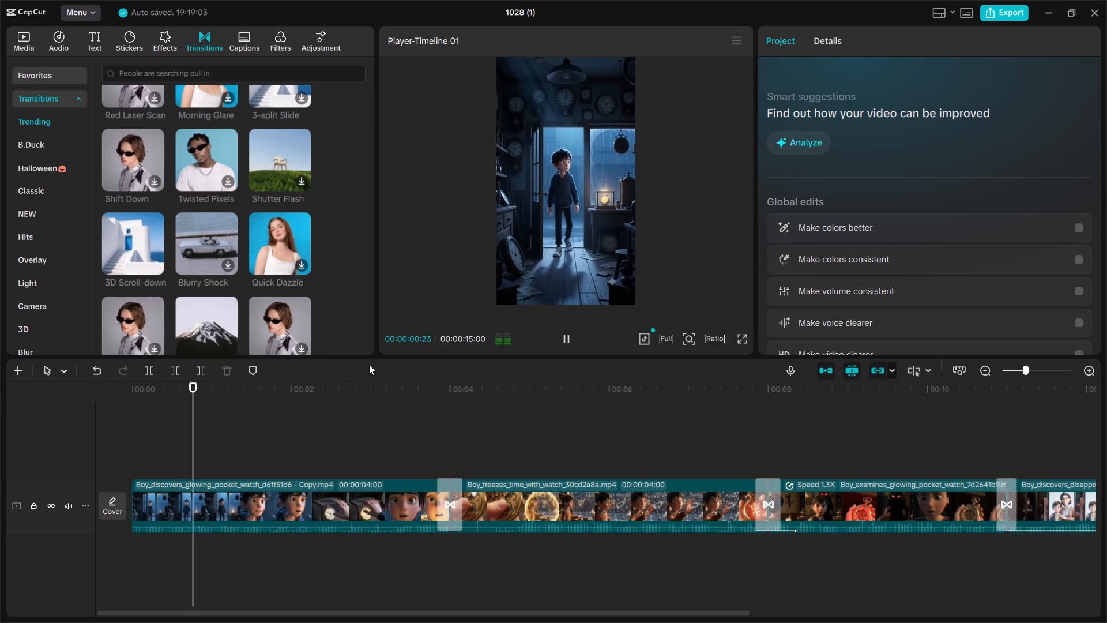
{"action": "left_click_drag", "start_coordinate": [270, 395], "coordinate": [0, 293]}
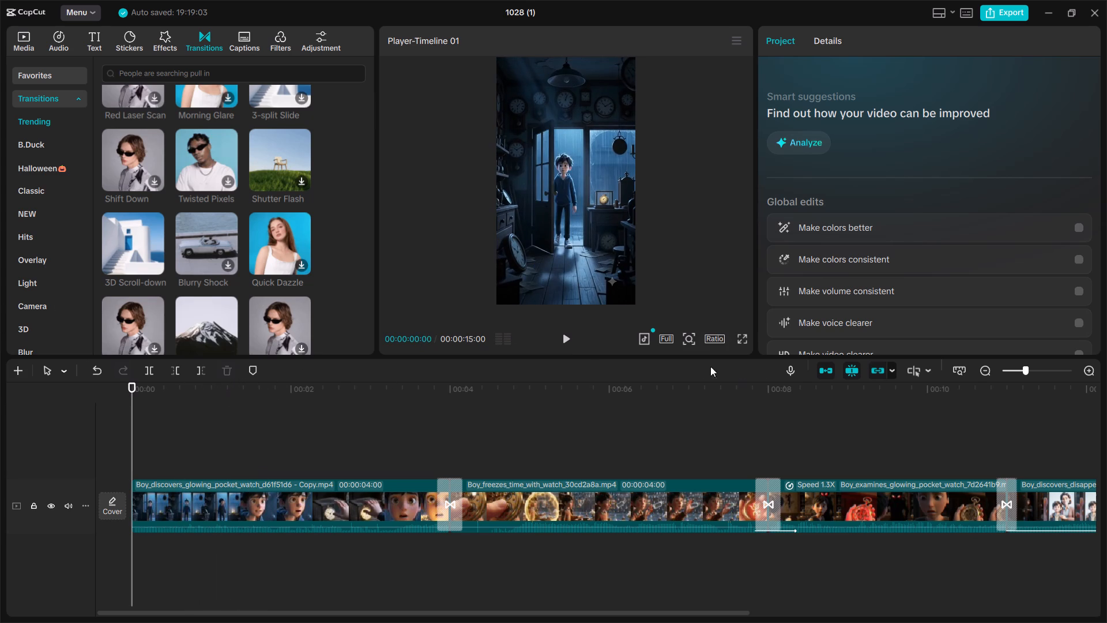
Show the overview of all open windows to switch away from the video project.
{"action": "scroll", "coordinate": [676, 494], "scroll_direction": "down", "scroll_amount": 6}
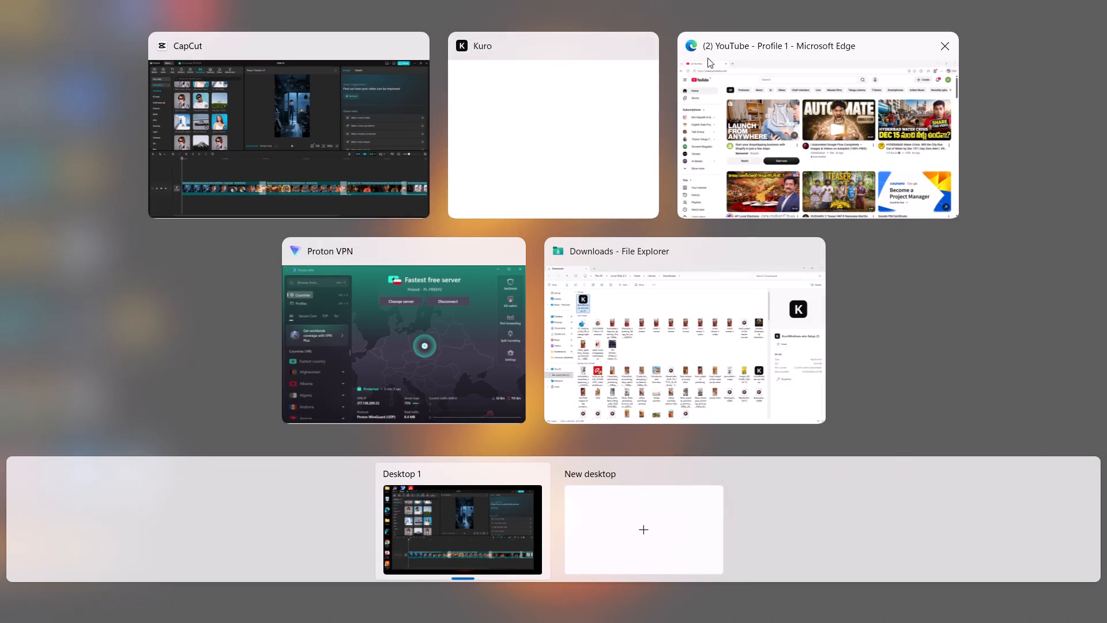
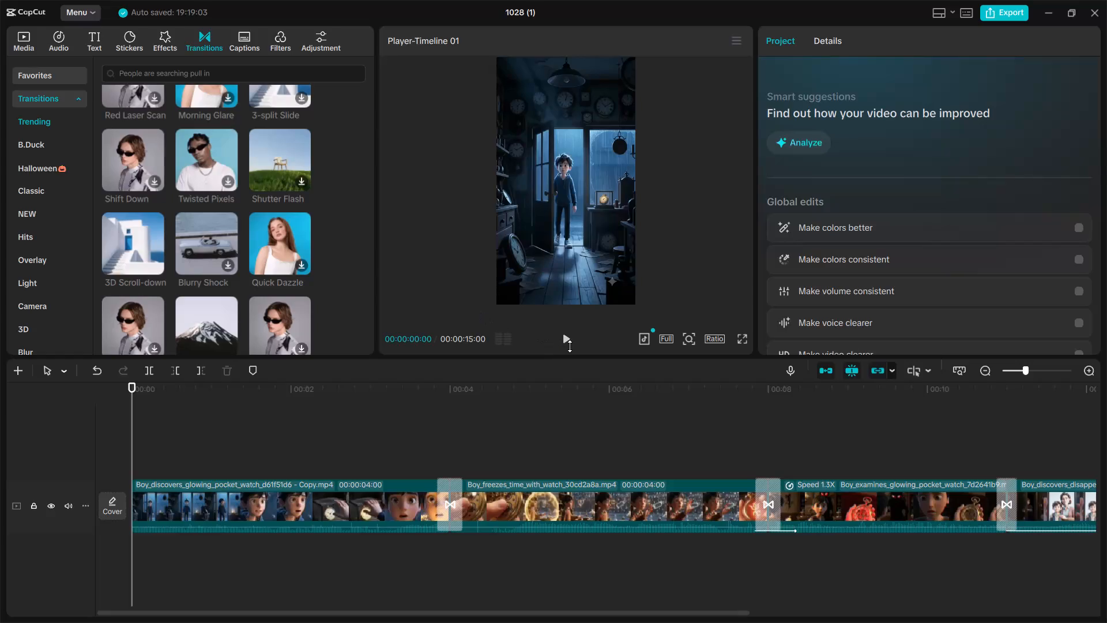
Preview the opening of the pocket watch sequence, return the playhead to 00:00:00:00, and briefly replay its first moments before pausing.
{"action": "left_click", "coordinate": [570, 346]}
{"action": "left_click_drag", "start_coordinate": [237, 429], "coordinate": [0, 347]}
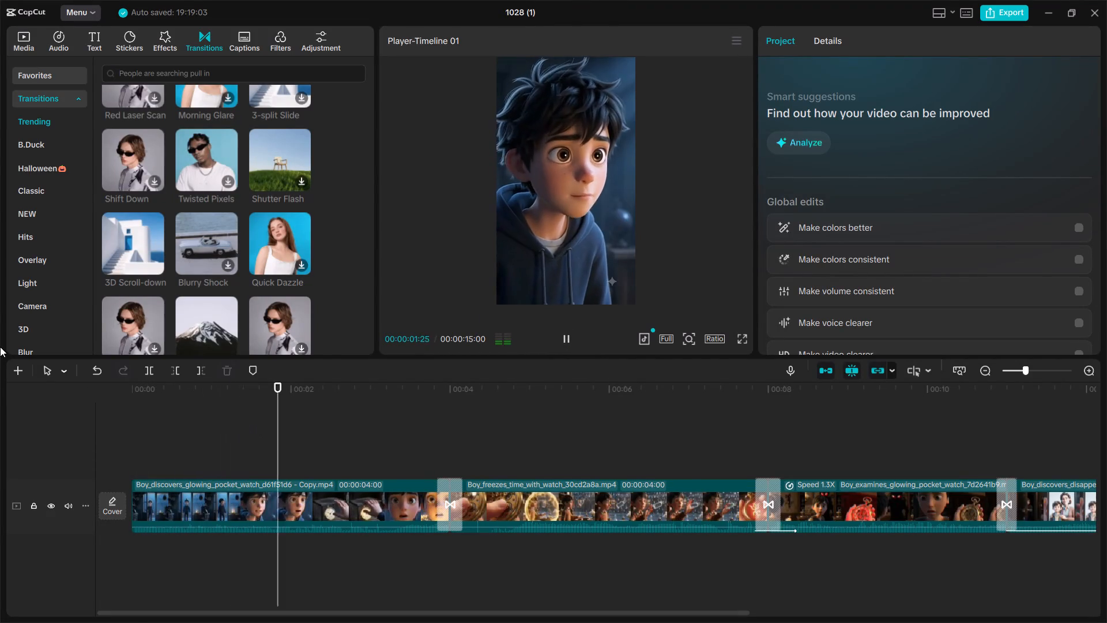
{"action": "left_click_drag", "start_coordinate": [348, 386], "coordinate": [0, 264]}
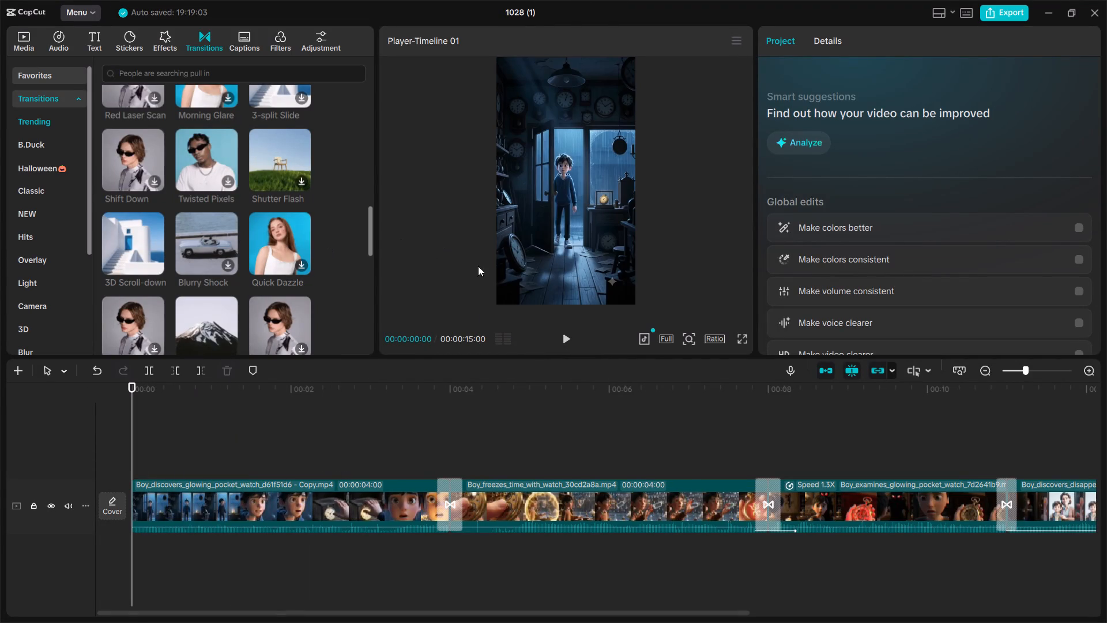
{"action": "left_click", "coordinate": [558, 338]}
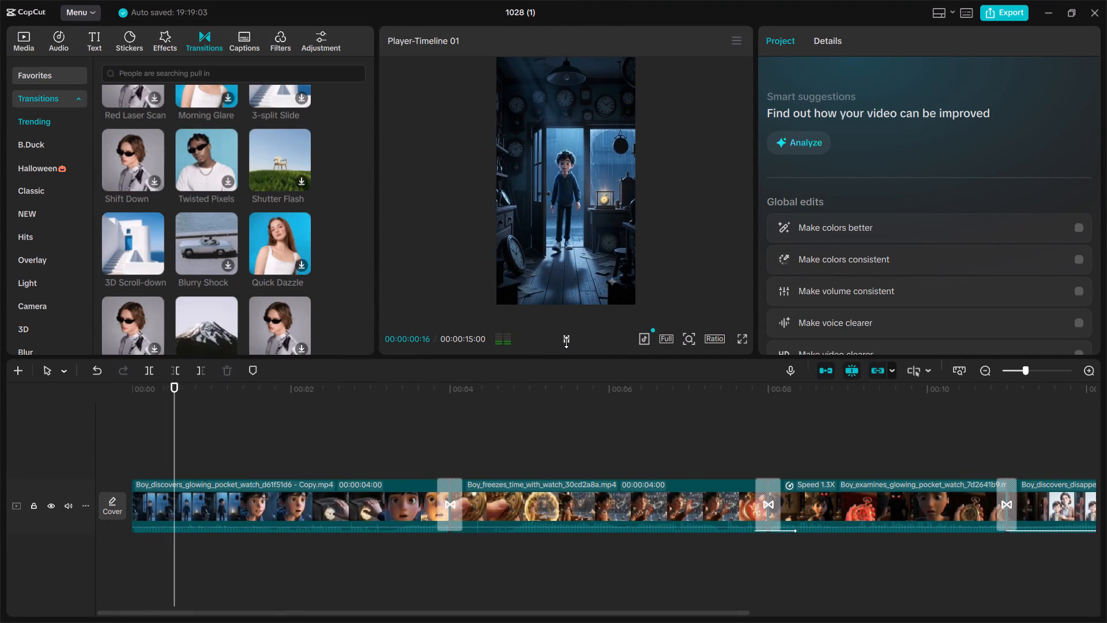
{"action": "left_click", "coordinate": [566, 342]}
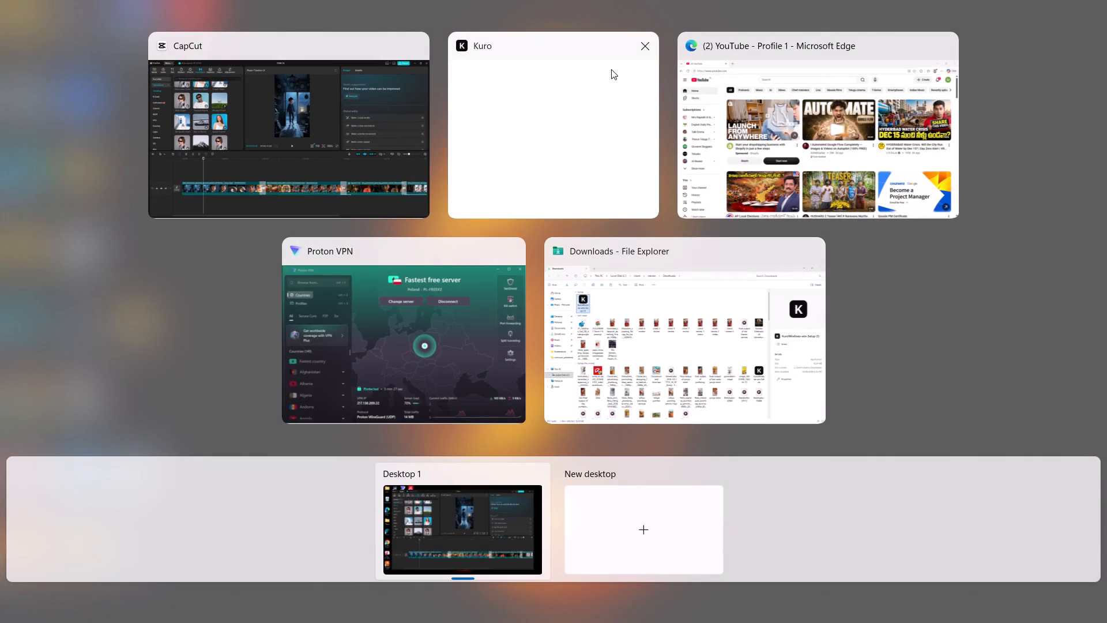
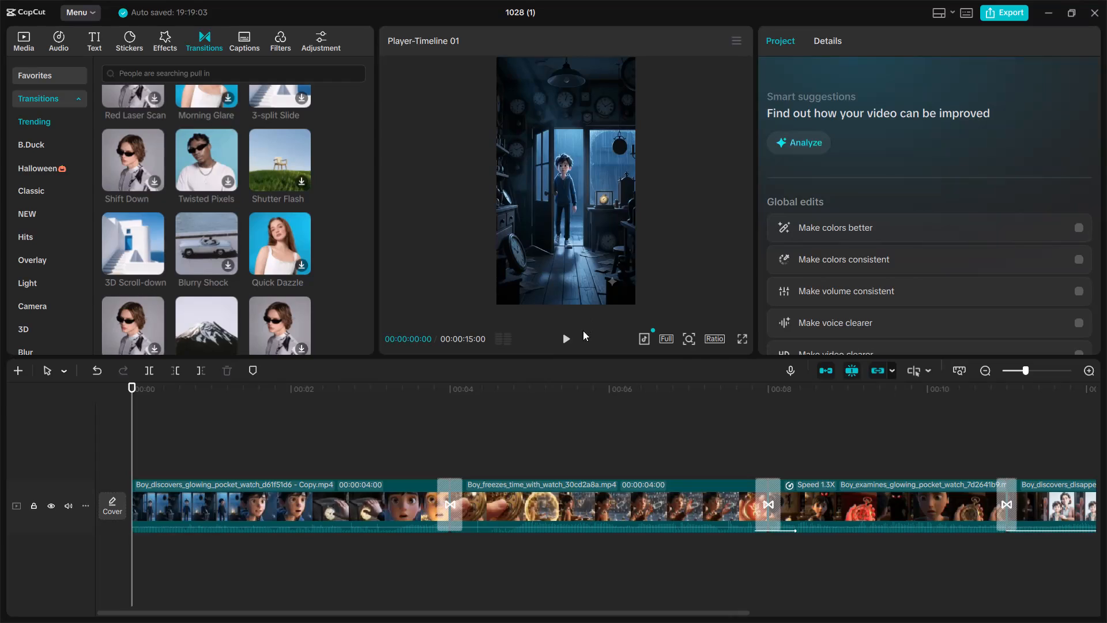
Review the pocket watch sequence from the start, skip ahead to about 00:00:06:14, and replay the whole 15-second timeline to check its transitions.
{"action": "left_click", "coordinate": [568, 340]}
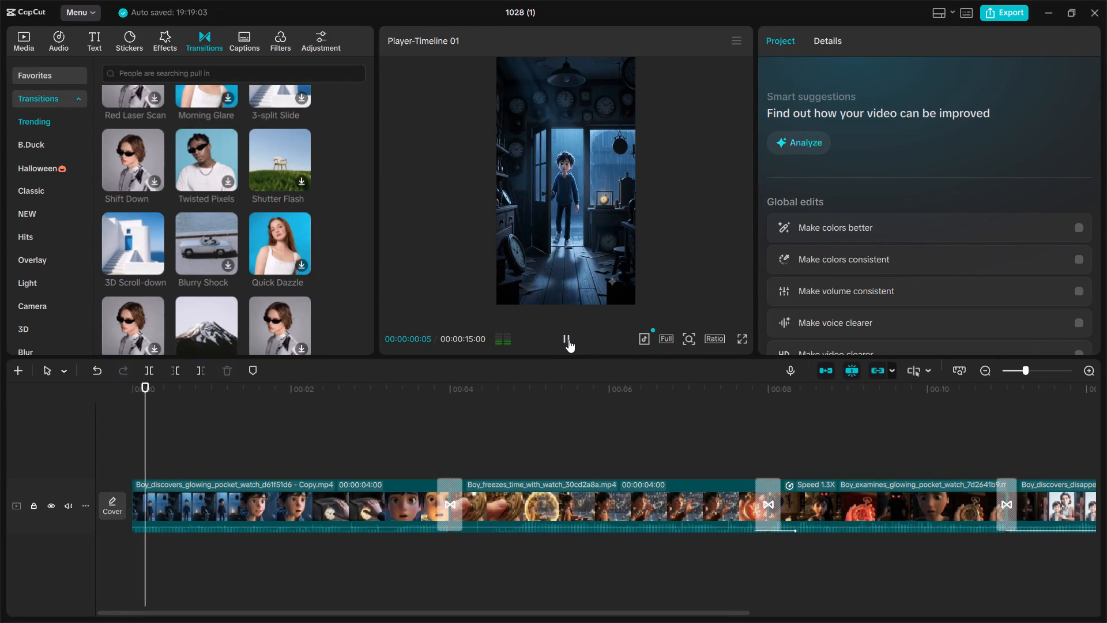
{"action": "scroll", "coordinate": [588, 469], "scroll_direction": "left", "scroll_amount": 1}
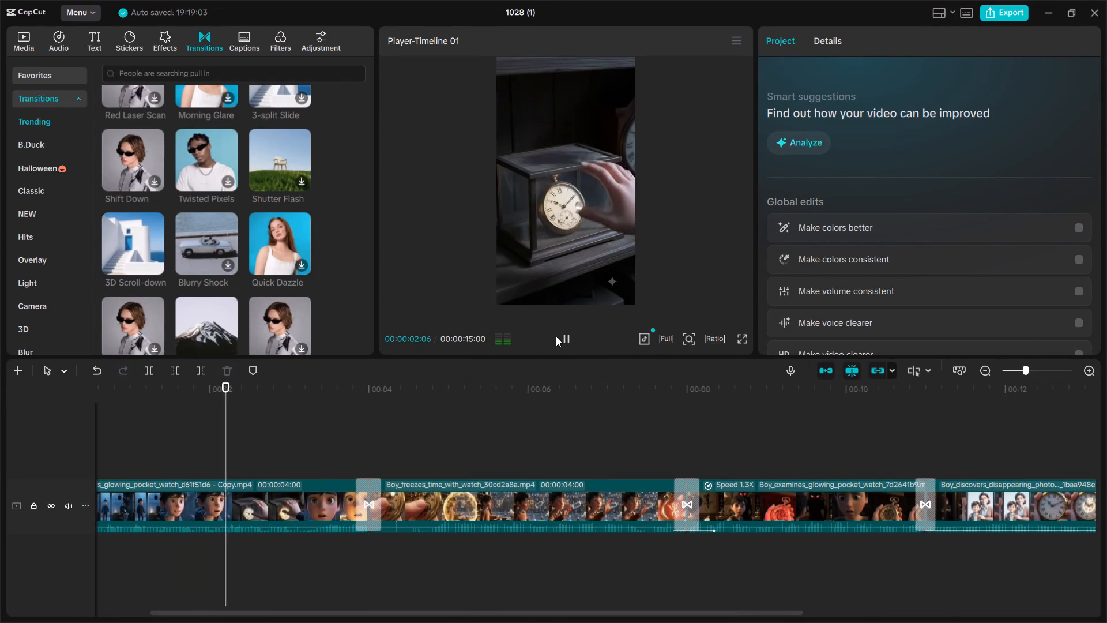
{"action": "left_click", "coordinate": [560, 336]}
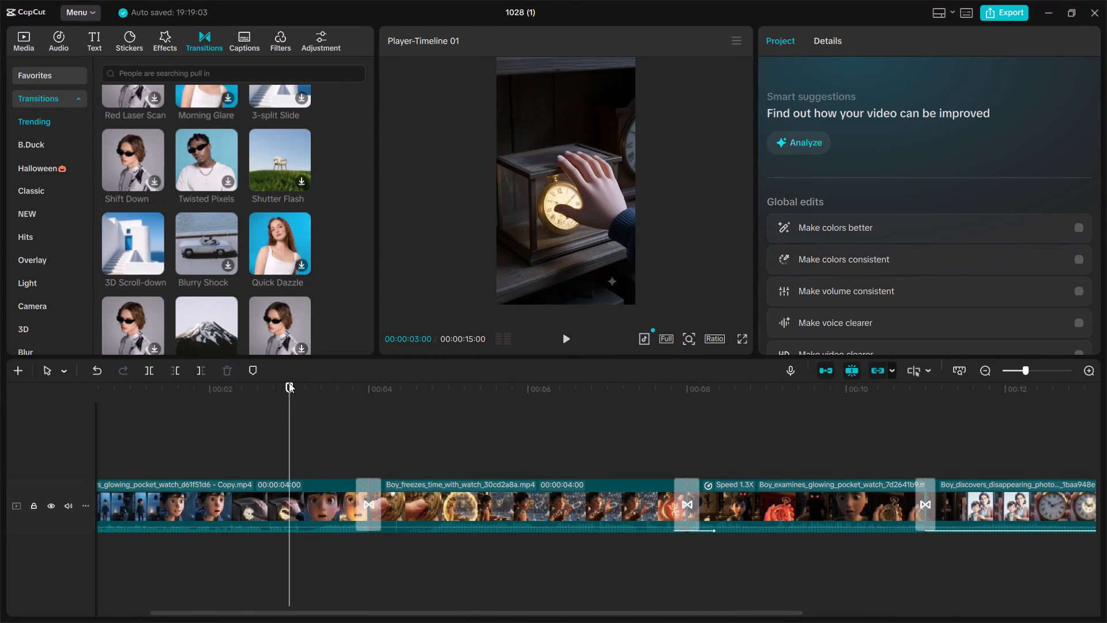
{"action": "left_click_drag", "start_coordinate": [289, 382], "coordinate": [564, 414]}
{"action": "scroll", "coordinate": [564, 414], "scroll_direction": "left", "scroll_amount": 1}
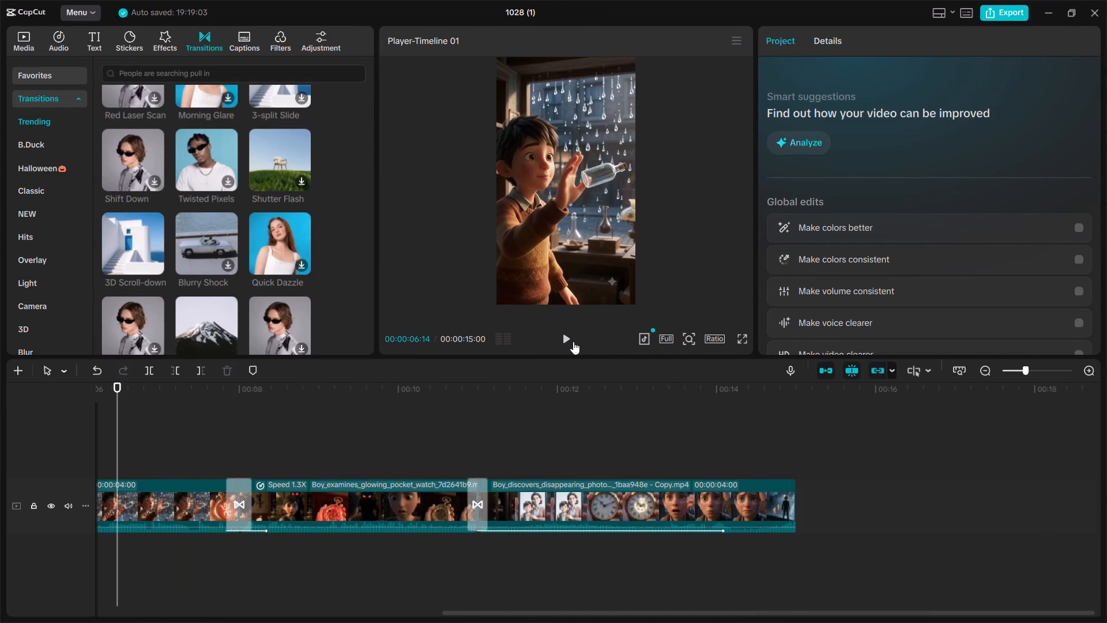
{"action": "left_click", "coordinate": [563, 341]}
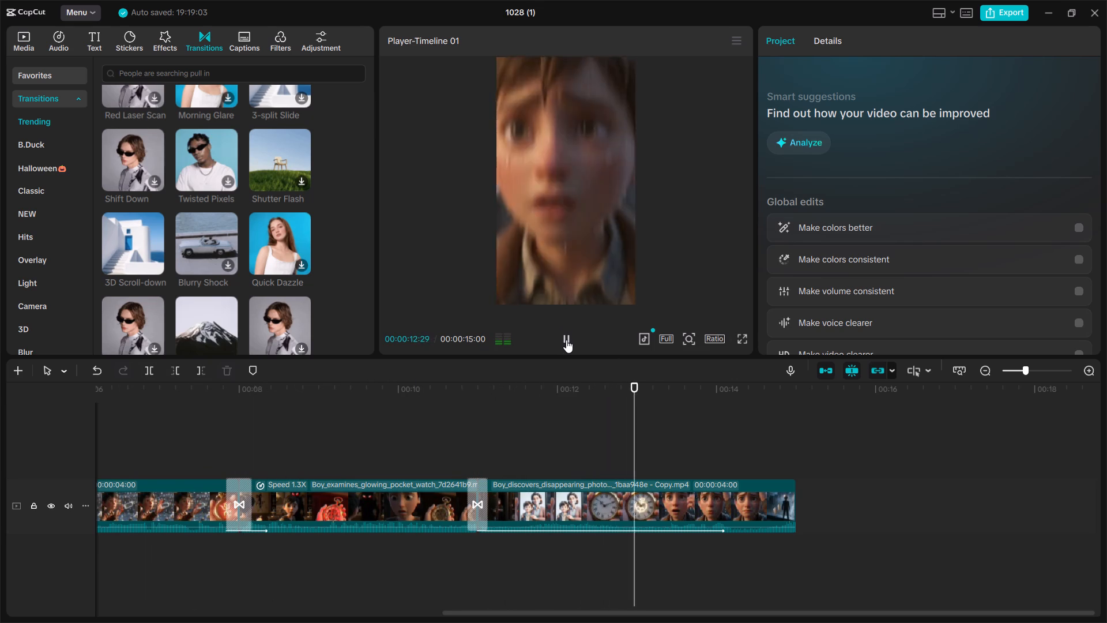
{"action": "left_click", "coordinate": [566, 340]}
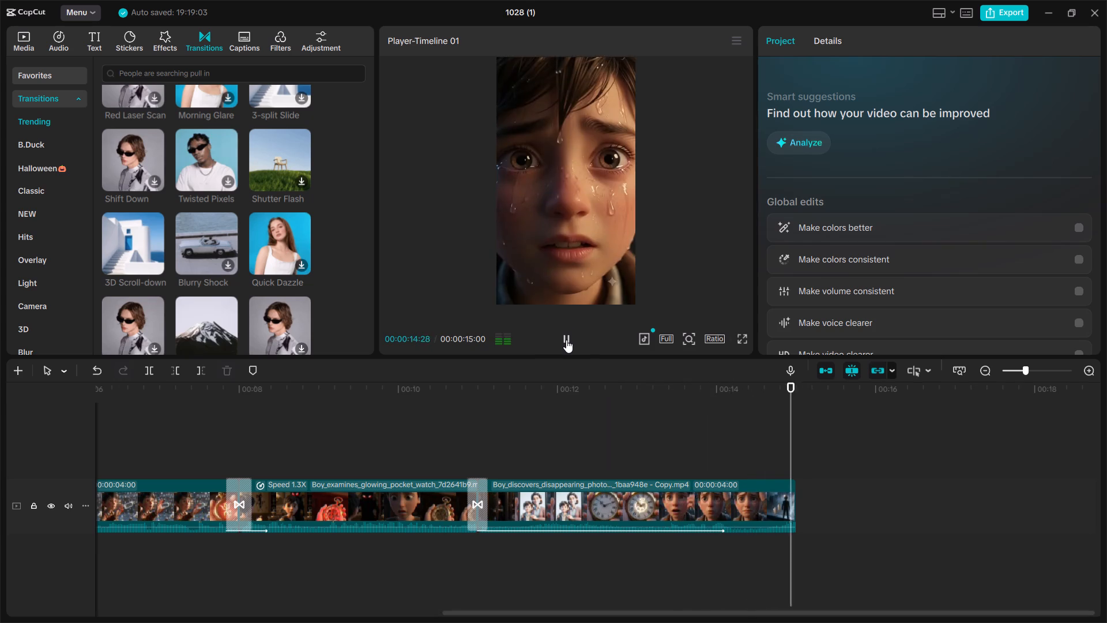
{"action": "left_click", "coordinate": [560, 332]}
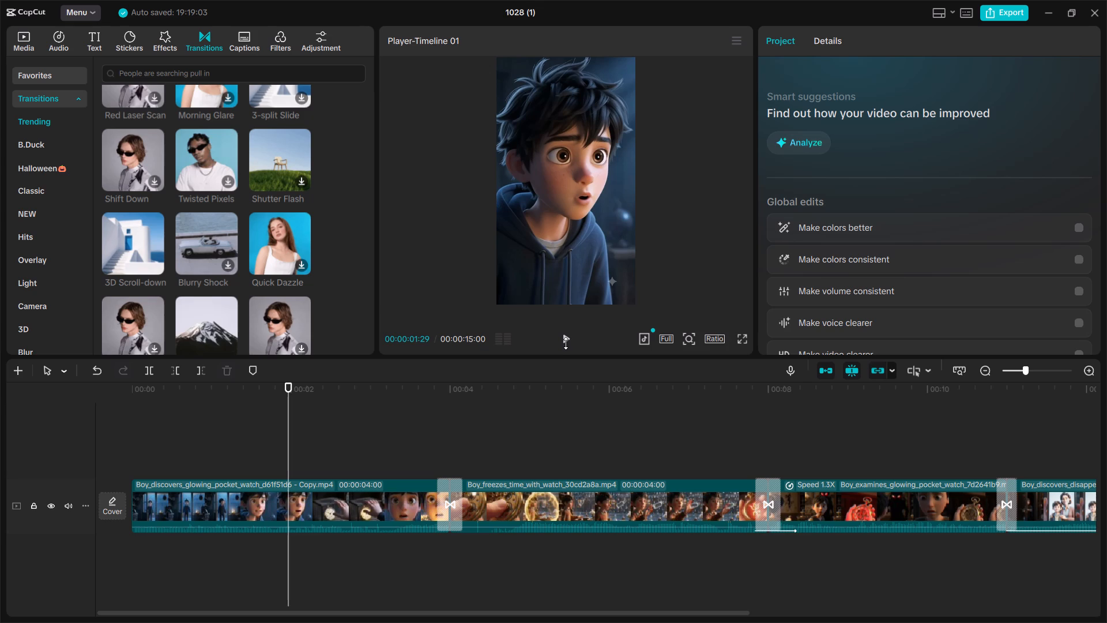
{"action": "left_click", "coordinate": [566, 343]}
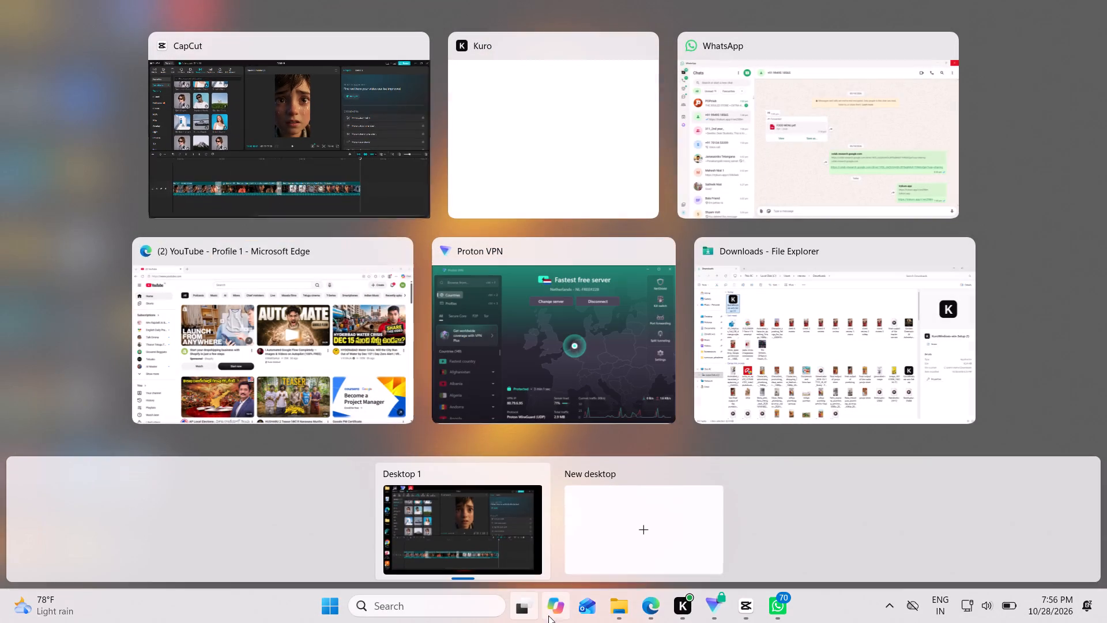
Return to the CapCut project and browse the B.Duck and favorite transitions.
{"action": "left_click", "coordinate": [251, 125]}
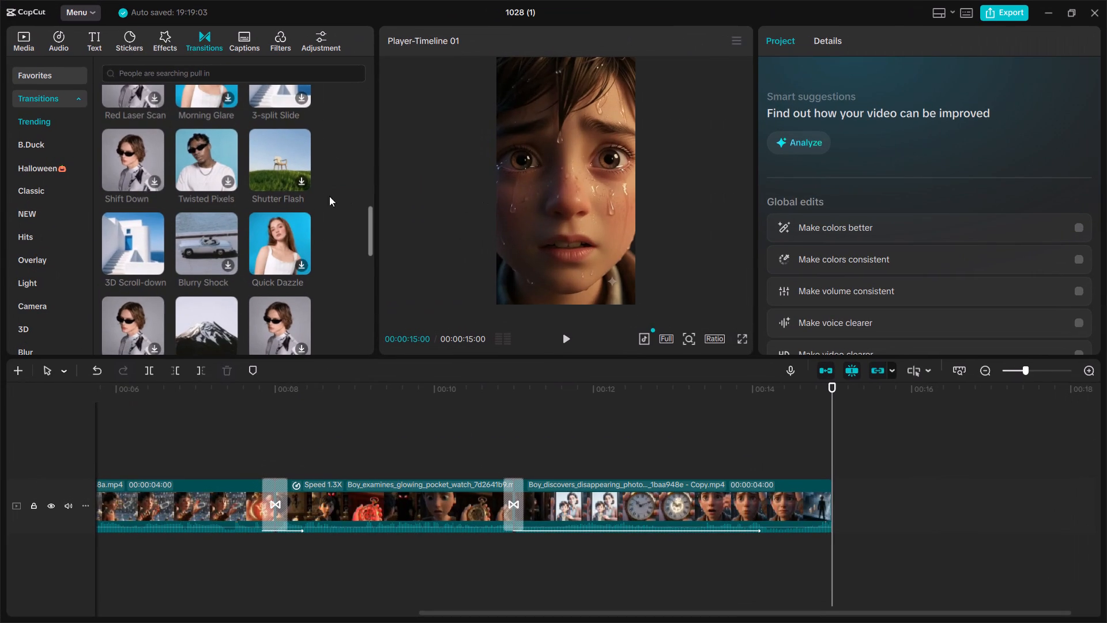
{"action": "left_click", "coordinate": [37, 147]}
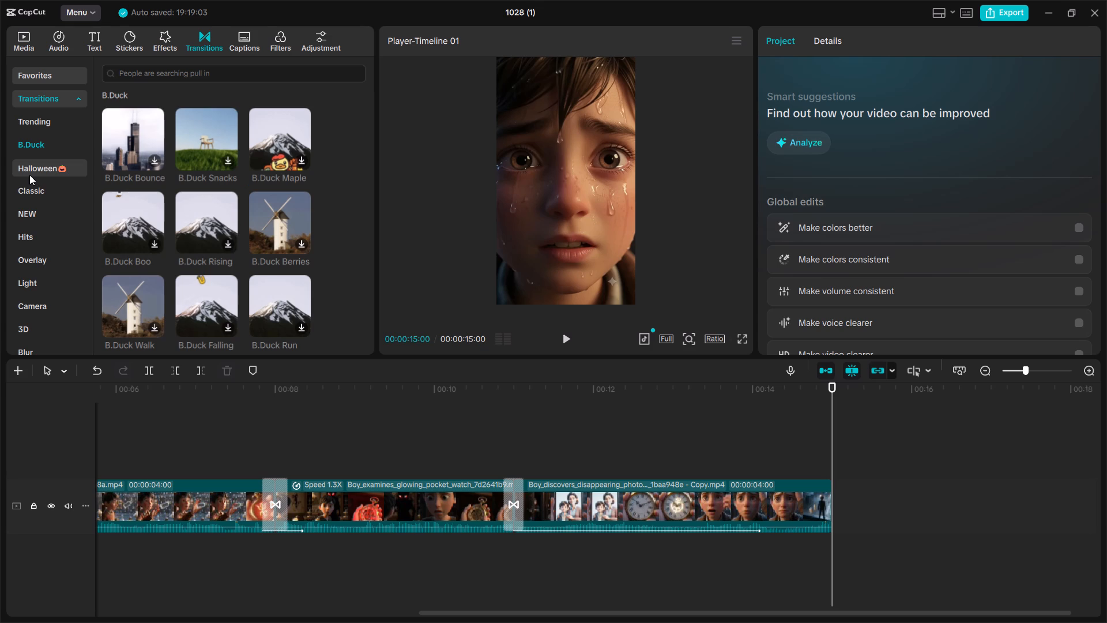
{"action": "left_click", "coordinate": [29, 74]}
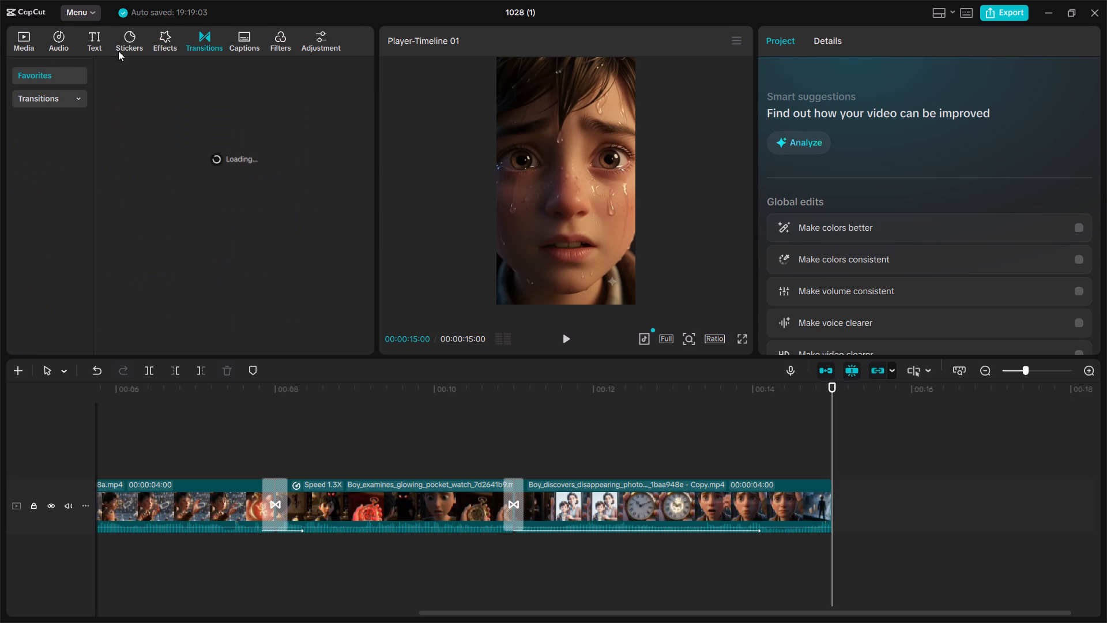